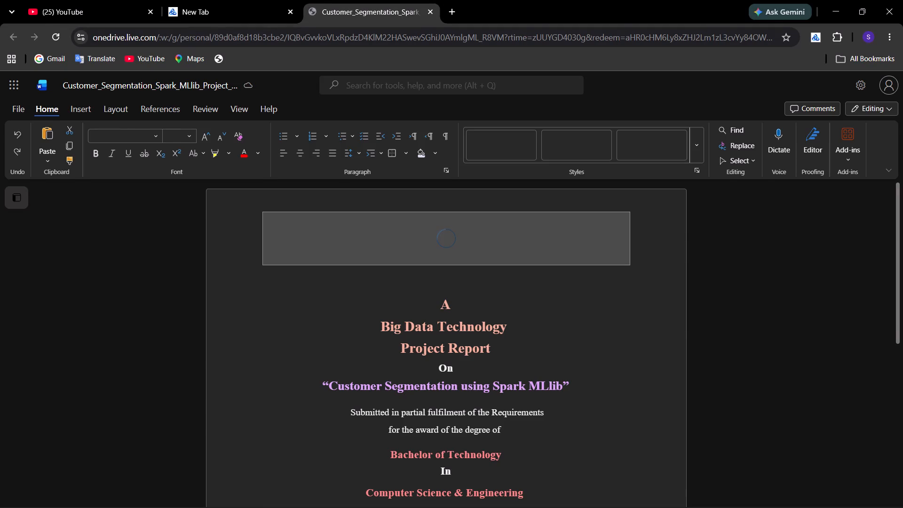
# Look through the cover page of the Customer Segmentation using Spark MLlib project report and on to the following page.
pyautogui.scroll(-1, 407, 270)
pyautogui.scroll(-1, 444, 370)
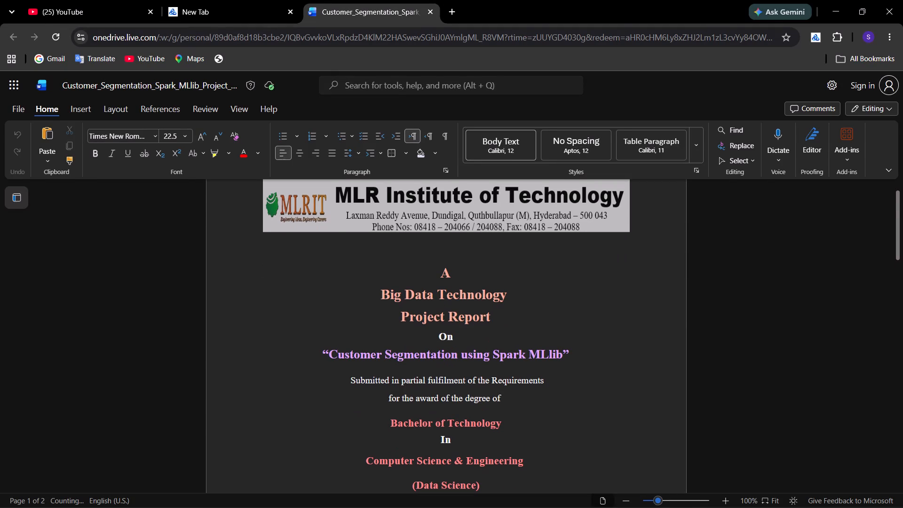
pyautogui.scroll(-3, 444, 370)
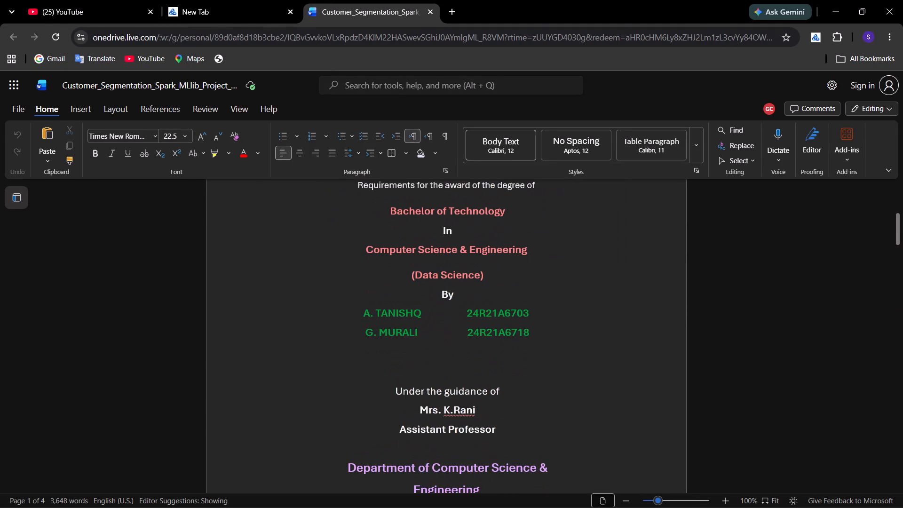
pyautogui.scroll(3, 477, 386)
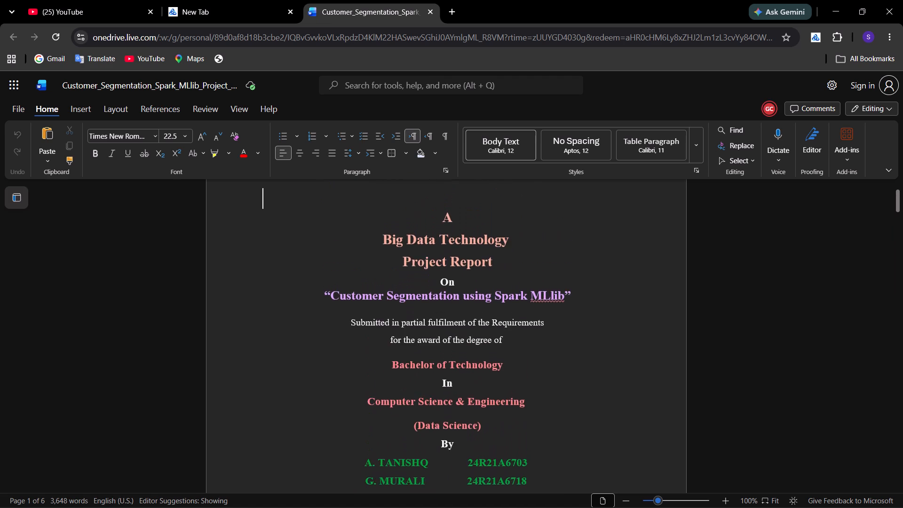
pyautogui.scroll(-5, 477, 386)
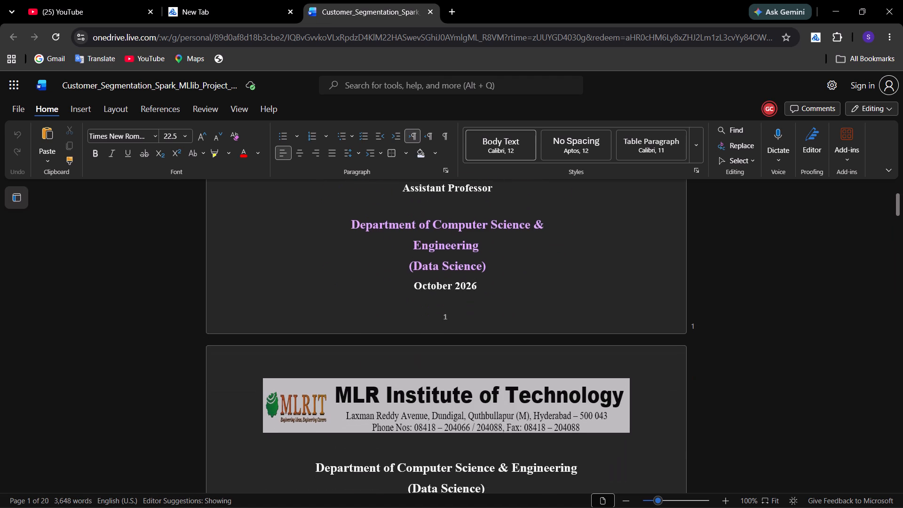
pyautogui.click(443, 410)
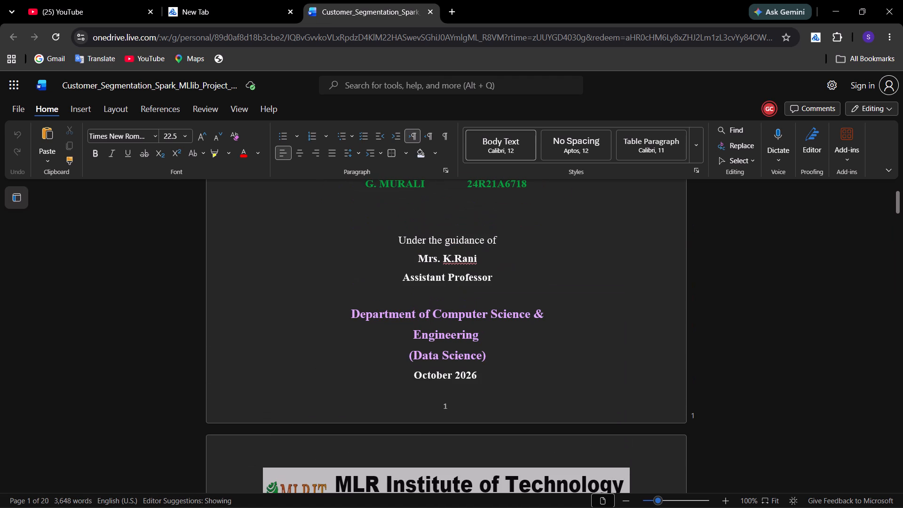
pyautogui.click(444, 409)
# Bring up the file-level commands for sharing, copying, exporting or printing the customer segmentation project report.
pyautogui.click(12, 112)
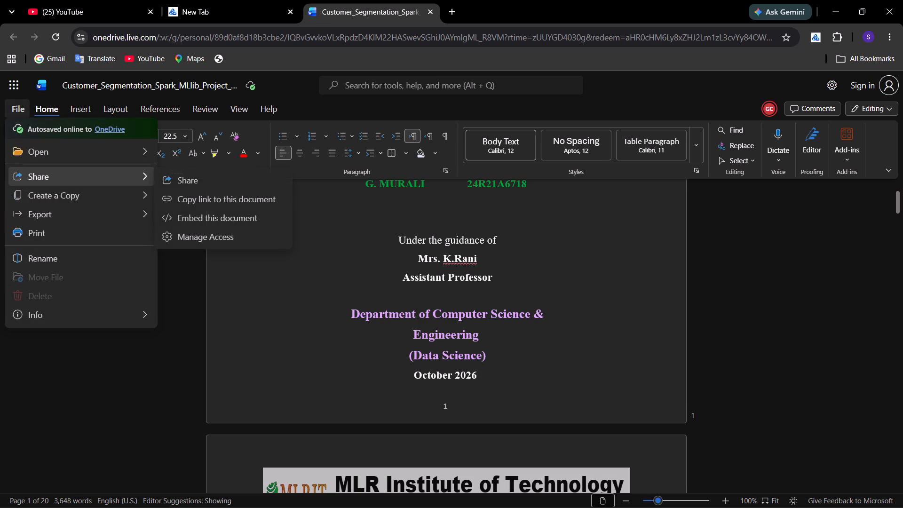
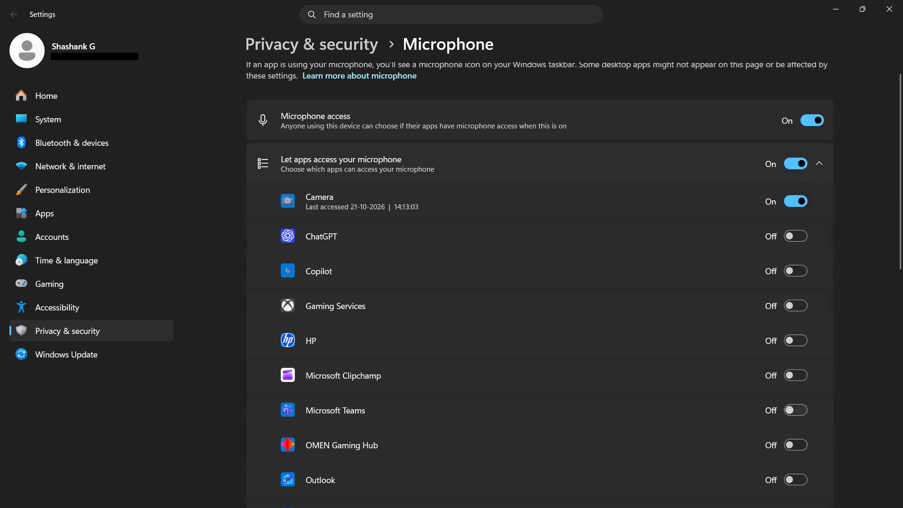
# Turn on microphone access for WhatsApp in the Windows privacy settings.
pyautogui.scroll(-1, 781, 418)
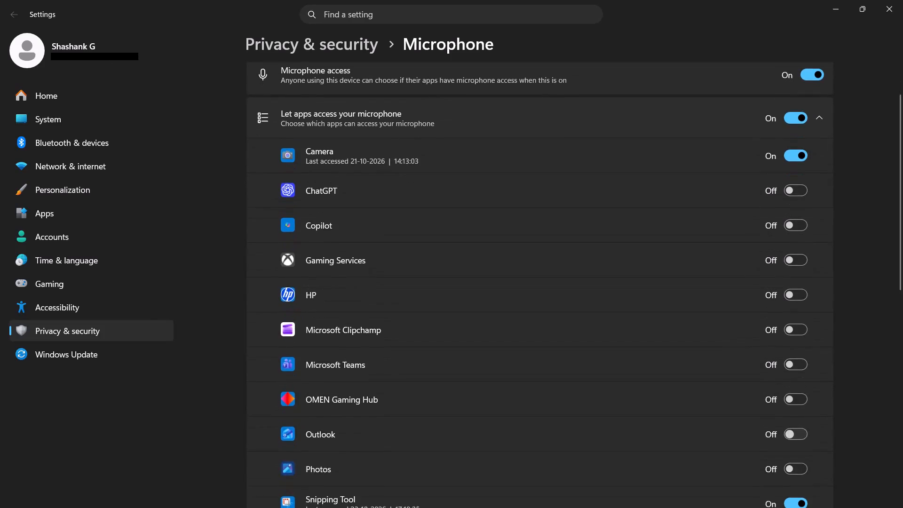
pyautogui.scroll(-2, 772, 437)
pyautogui.click(791, 455)
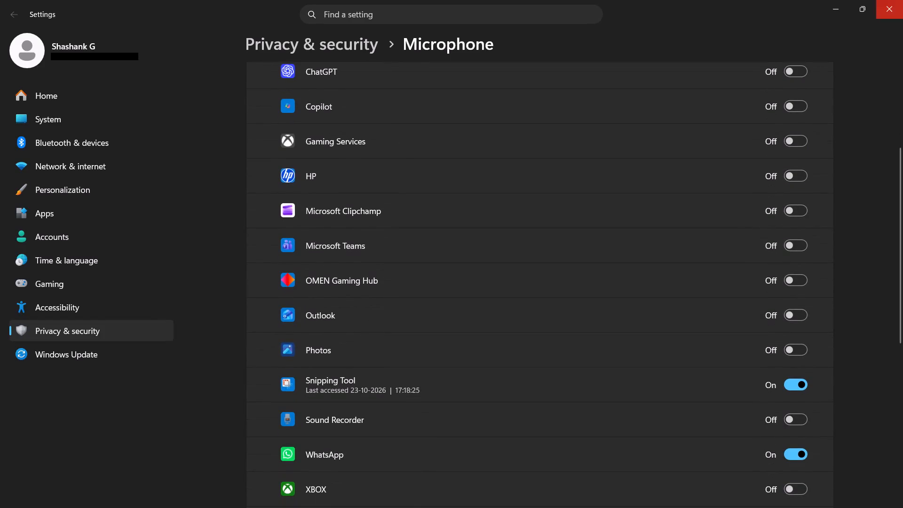
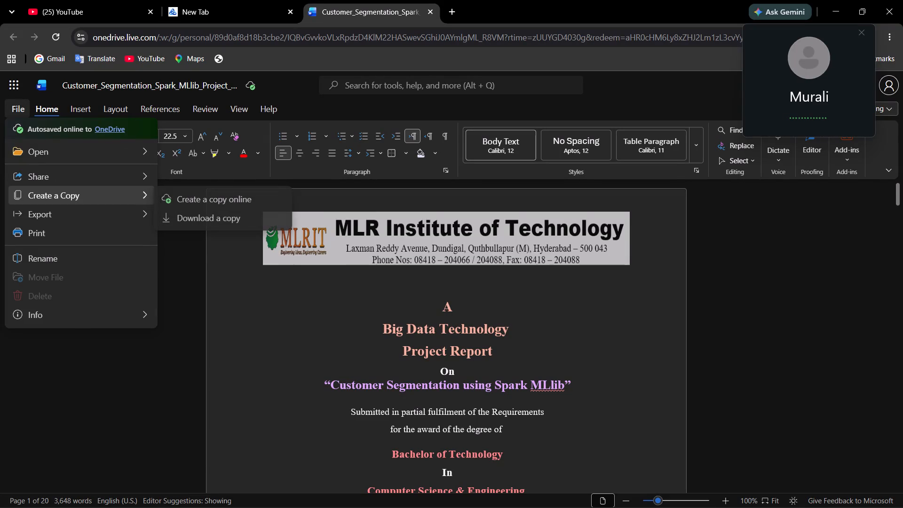
# Look through the report's opening pages, covering the cover page, the institute and department vision and mission page, and the guide's certificate page.
pyautogui.click(185, 285)
pyautogui.scroll(-1, 406, 348)
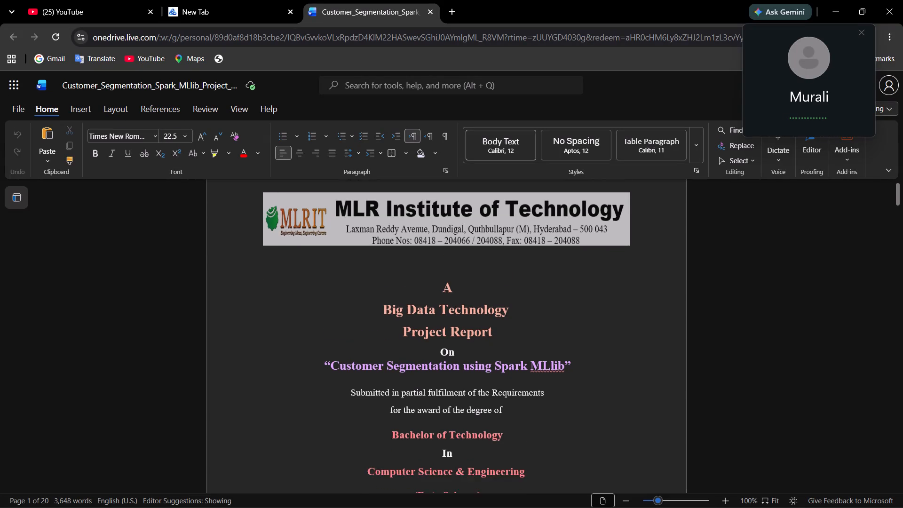
pyautogui.scroll(-3, 406, 348)
pyautogui.scroll(1, 406, 348)
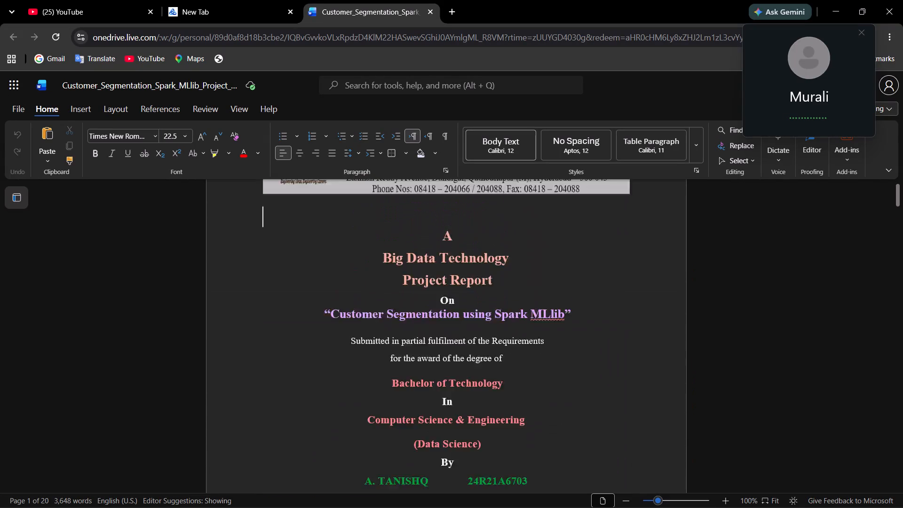
pyautogui.scroll(1, 406, 348)
pyautogui.scroll(-6, 406, 348)
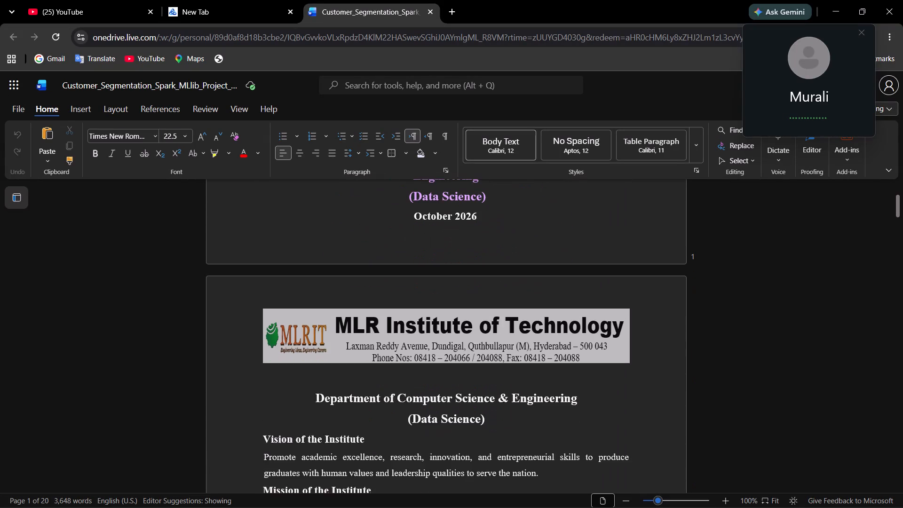
pyautogui.scroll(-3, 613, 299)
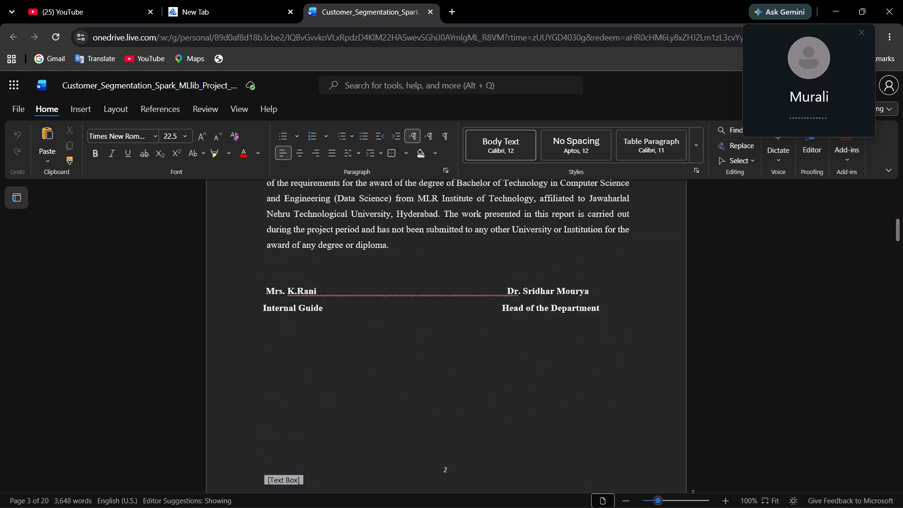
pyautogui.scroll(-2, 613, 299)
pyautogui.scroll(5, 613, 299)
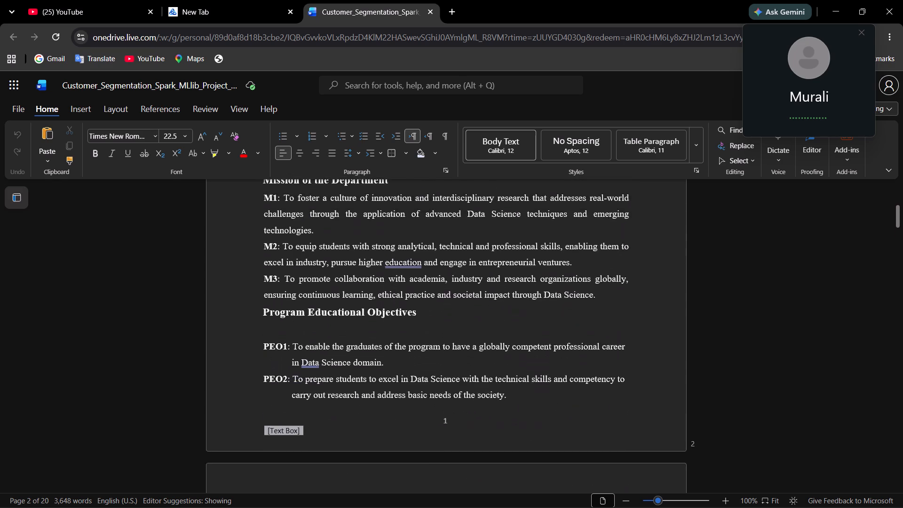
pyautogui.scroll(6, 613, 299)
pyautogui.scroll(-2, 613, 299)
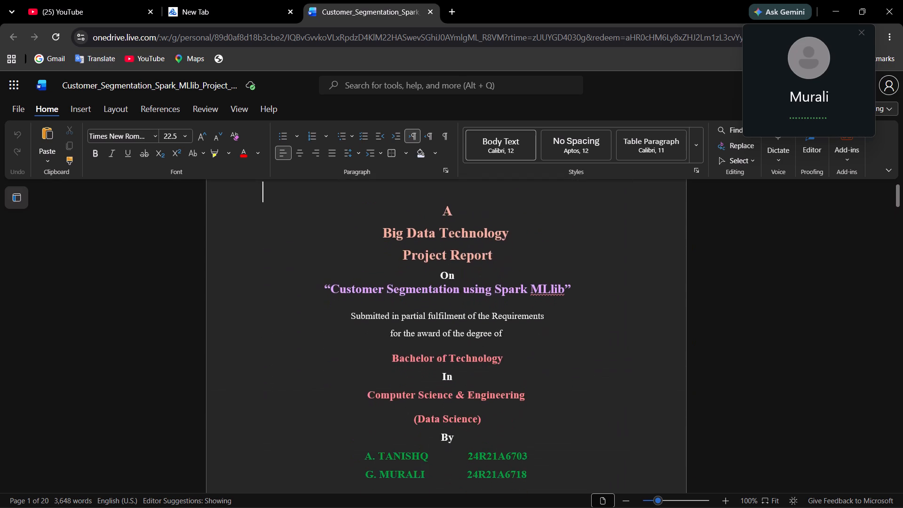
pyautogui.scroll(-3, 613, 299)
pyautogui.scroll(7, 613, 299)
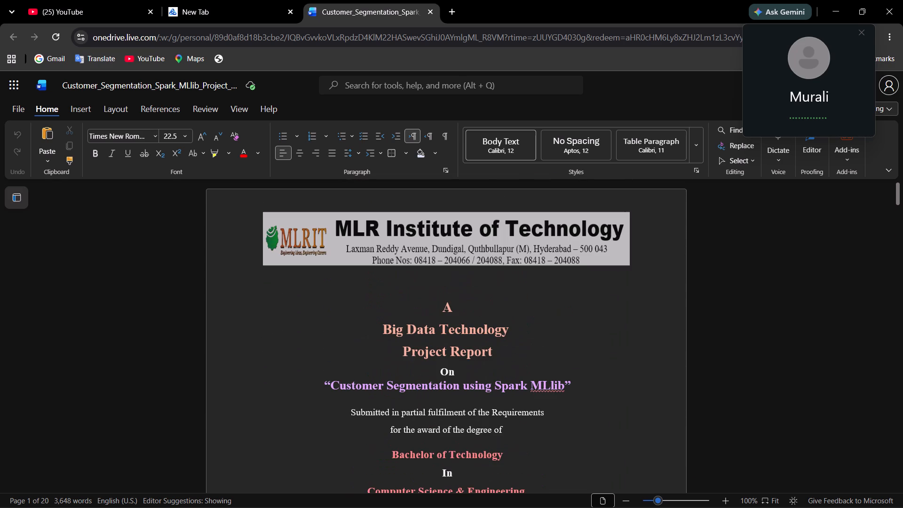
pyautogui.scroll(-4, 613, 299)
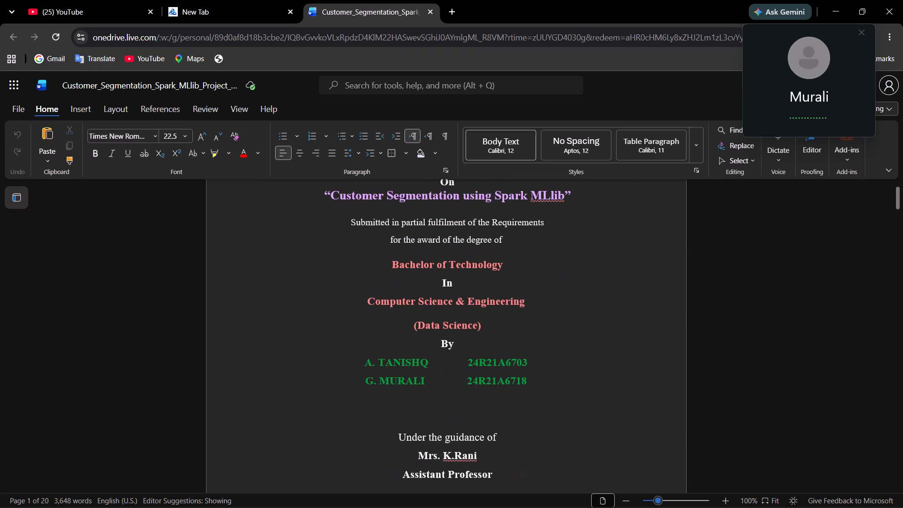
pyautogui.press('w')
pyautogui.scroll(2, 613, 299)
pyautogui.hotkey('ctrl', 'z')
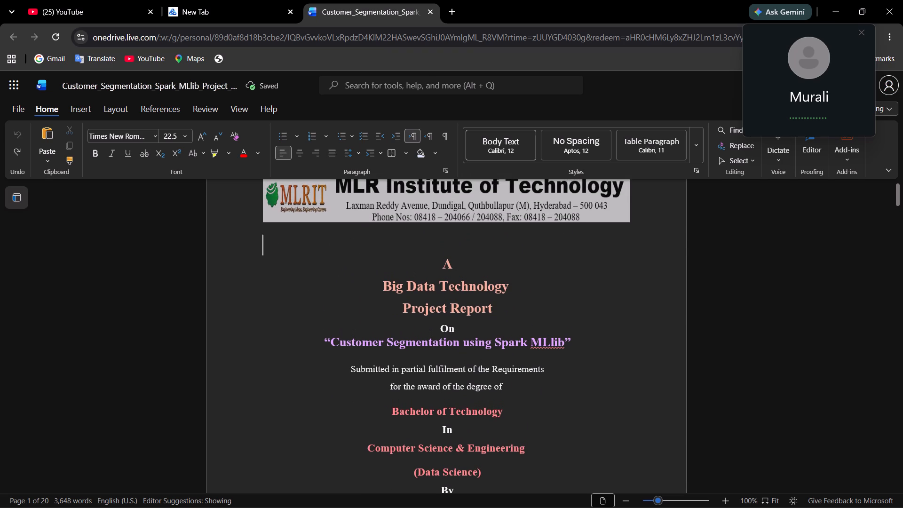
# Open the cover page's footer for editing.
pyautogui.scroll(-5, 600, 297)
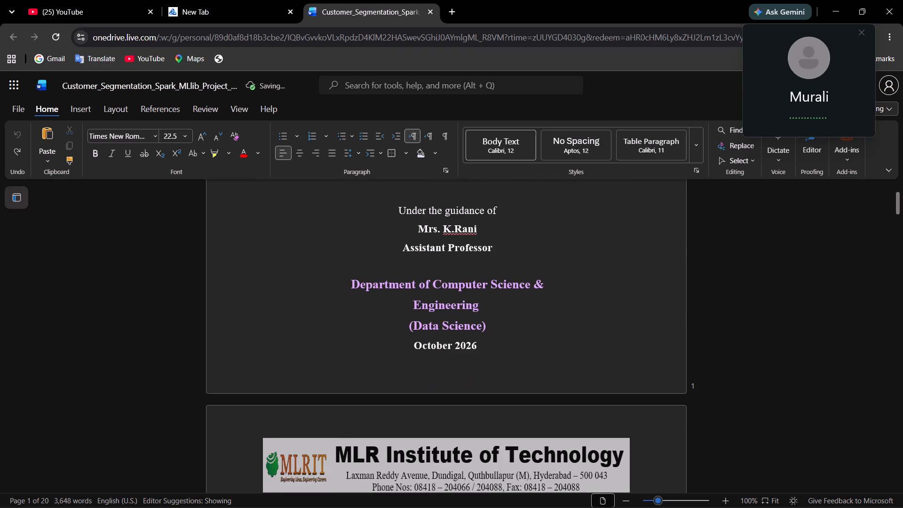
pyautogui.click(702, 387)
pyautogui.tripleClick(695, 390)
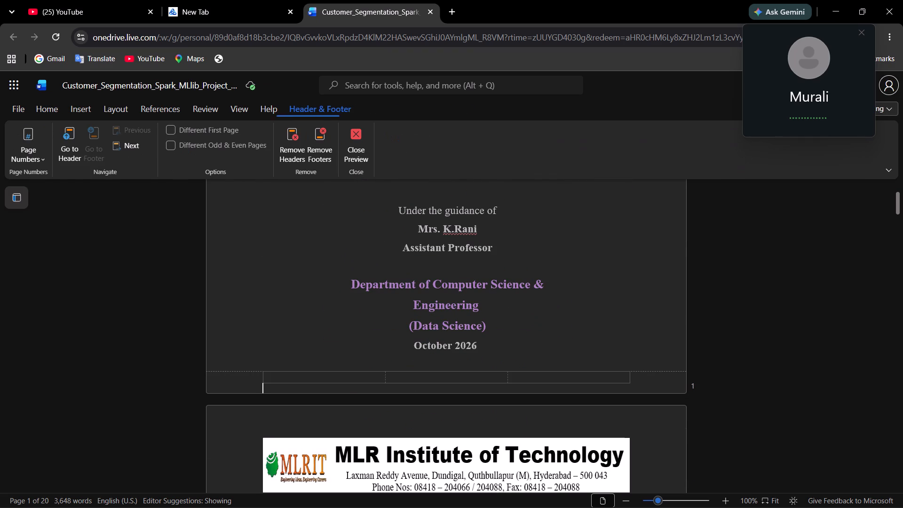
# Reload the project report document.
pyautogui.hotkey('ctrl', 'r')
pyautogui.scroll(1, 640, 407)
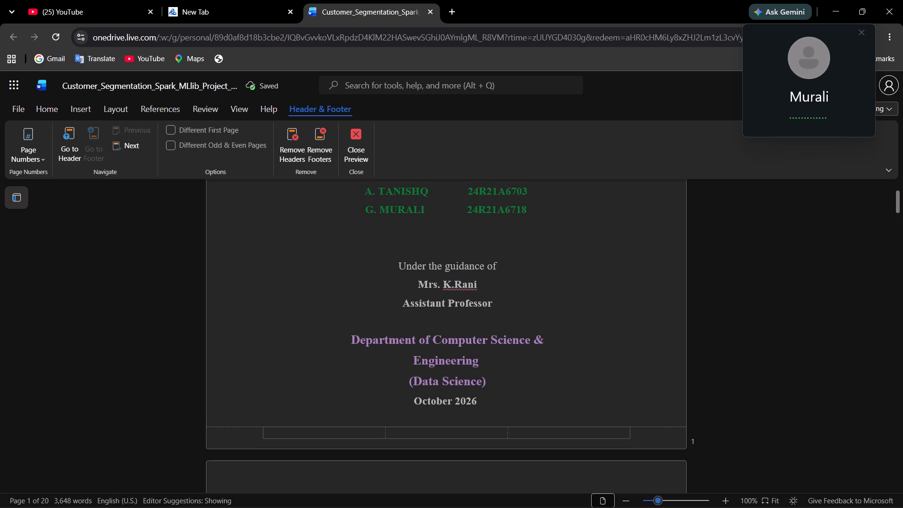
pyautogui.click(57, 35)
# Look through the report's front matter, including the cover, certificate, declaration, acknowledgement and chapter list.
pyautogui.scroll(-1, 236, 266)
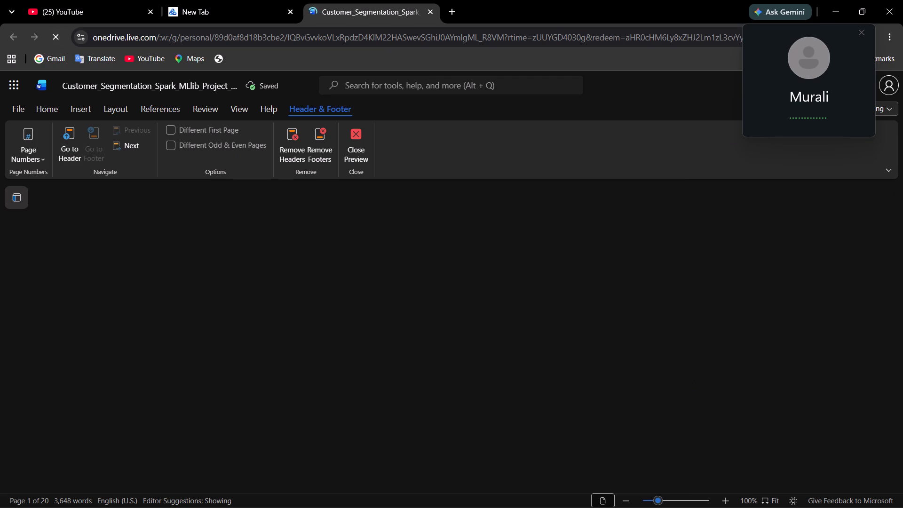
pyautogui.scroll(-1, 236, 266)
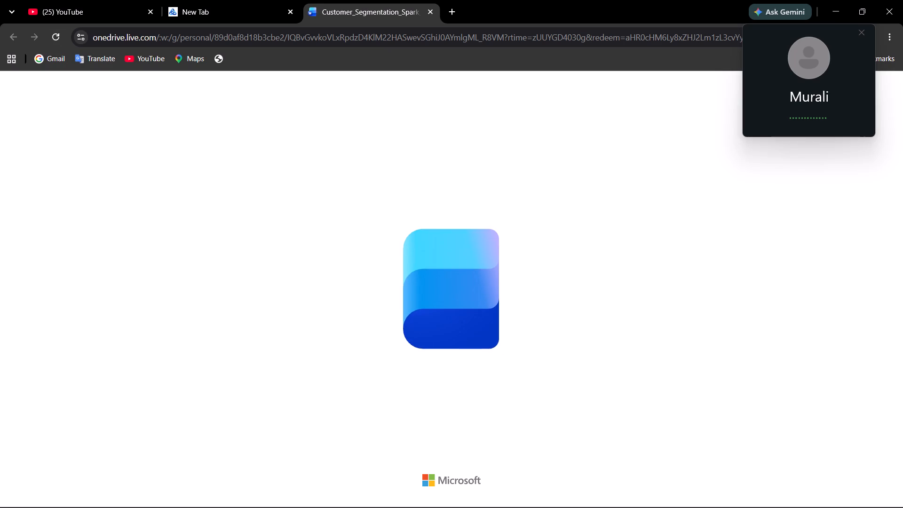
pyautogui.scroll(-2, 322, 387)
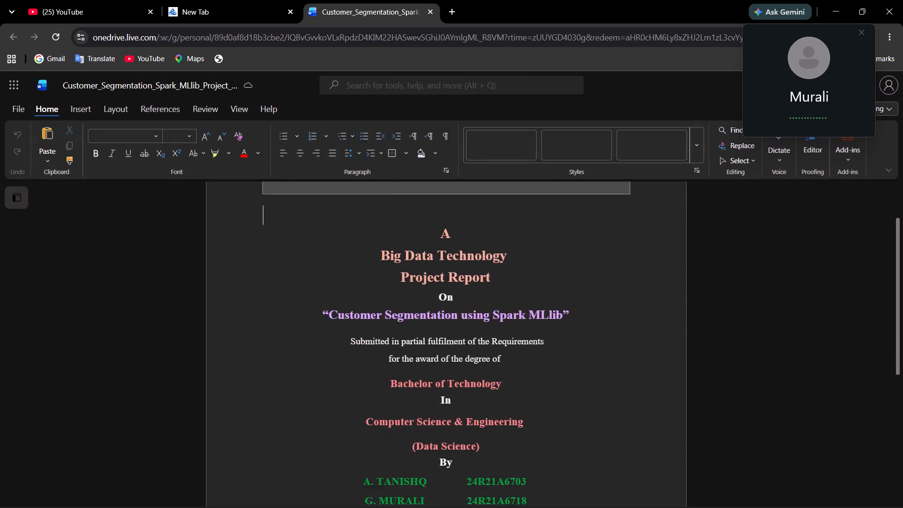
pyautogui.scroll(-6, 322, 387)
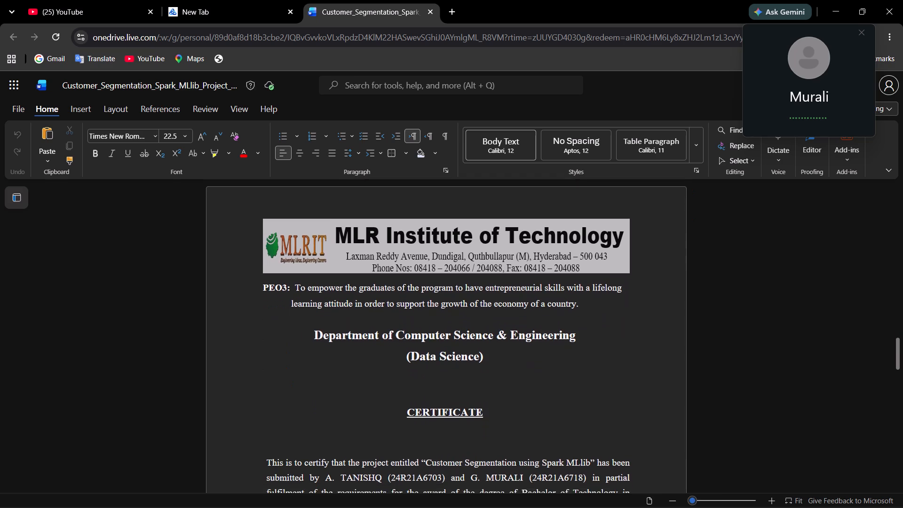
pyautogui.scroll(-6, 322, 387)
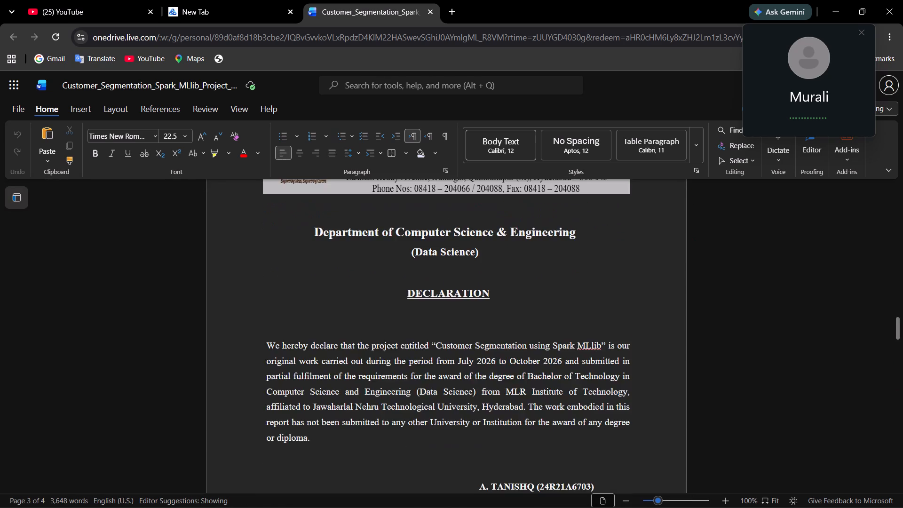
pyautogui.scroll(-6, 322, 387)
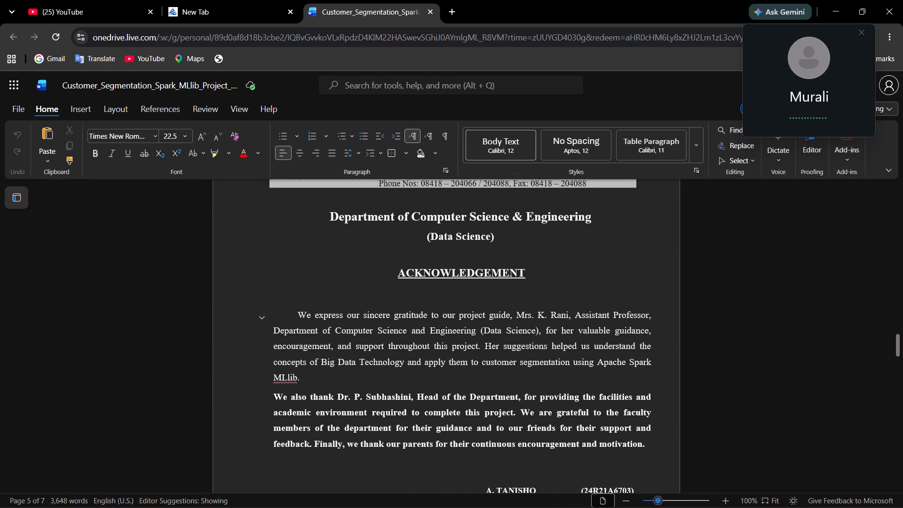
pyautogui.scroll(-4, 322, 387)
pyautogui.scroll(3, 322, 387)
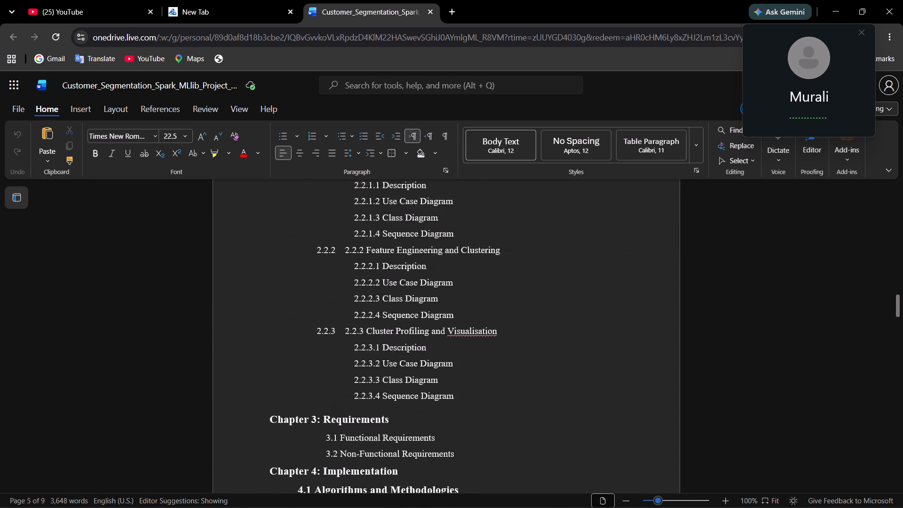
pyautogui.scroll(16, 322, 387)
pyautogui.scroll(-3, 418, 505)
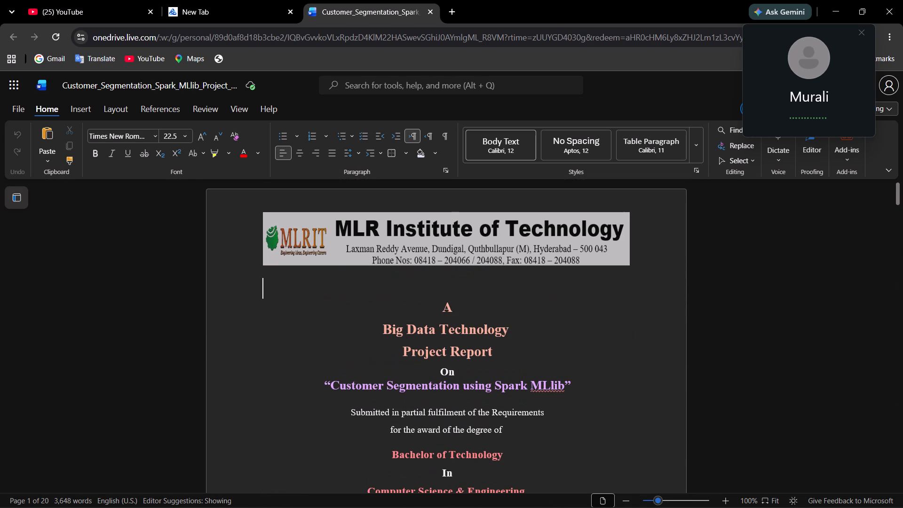
# Delete the page number 1 from the footer of the report's second page.
pyautogui.scroll(-9, 482, 440)
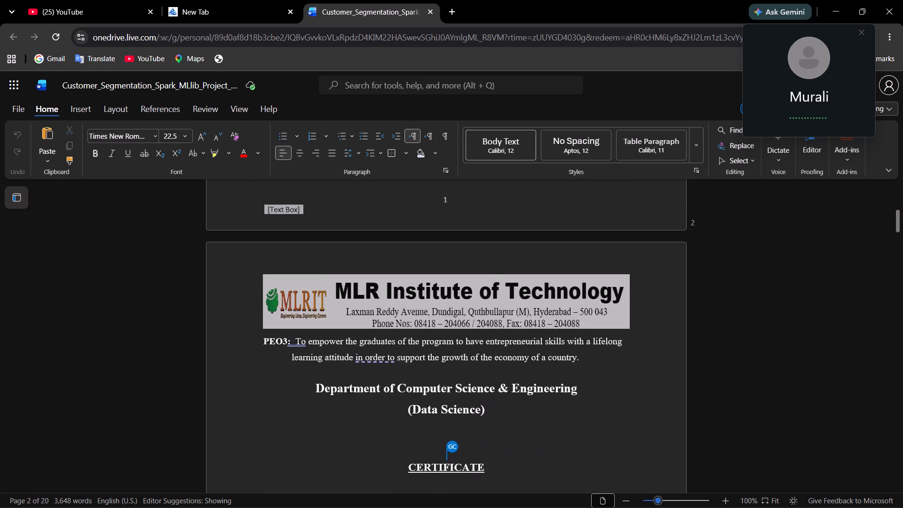
pyautogui.scroll(-1, 482, 440)
pyautogui.scroll(1, 482, 440)
pyautogui.click(449, 241)
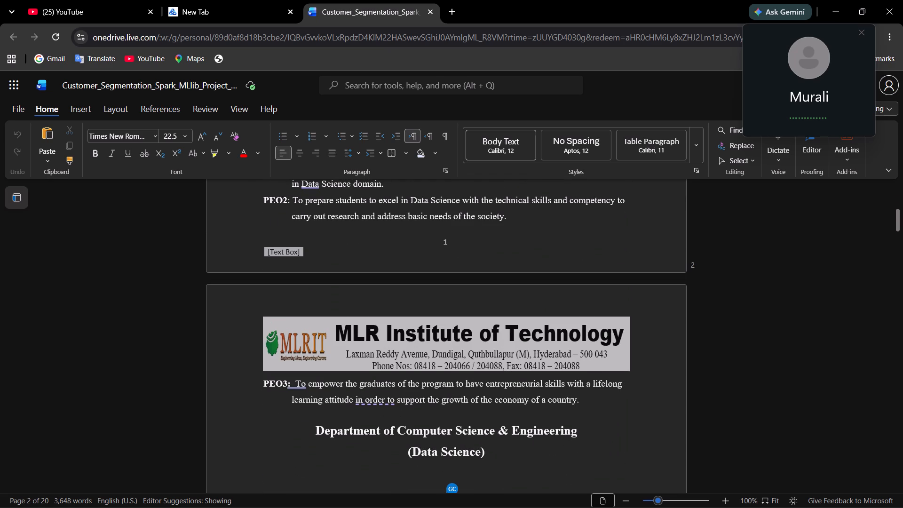
pyautogui.tripleClick(447, 241)
pyautogui.click(448, 243)
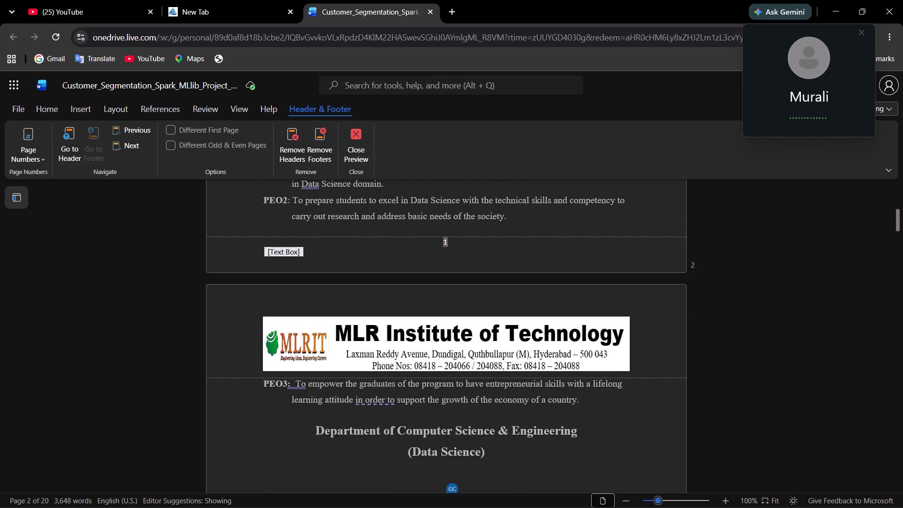
pyautogui.doubleClick(448, 243)
pyautogui.hotkey('ctrl', 'shift', 'Left')
pyautogui.press('Delete')
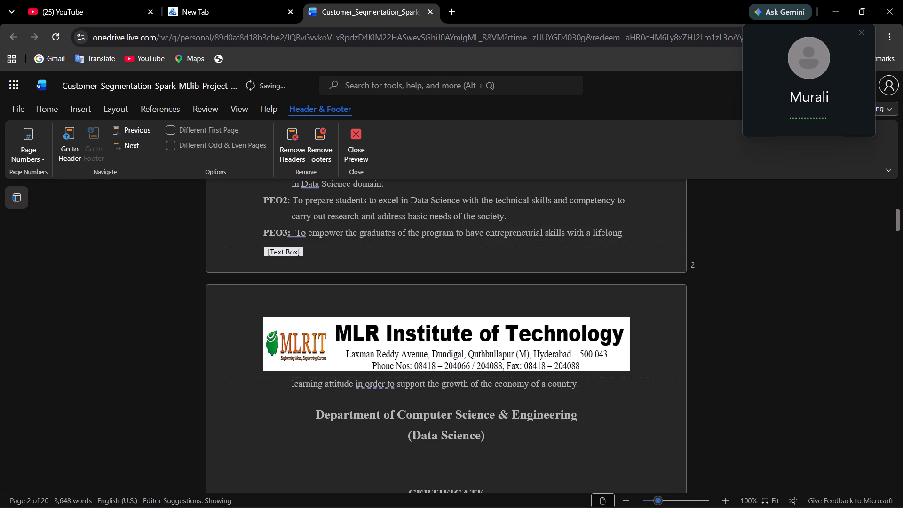
pyautogui.hotkey('ctrl', 'z')
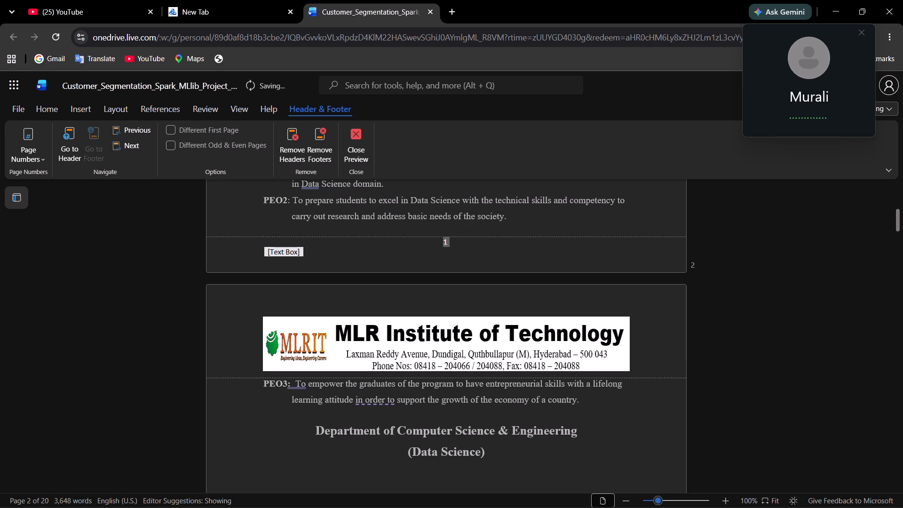
pyautogui.press('BackSpace')
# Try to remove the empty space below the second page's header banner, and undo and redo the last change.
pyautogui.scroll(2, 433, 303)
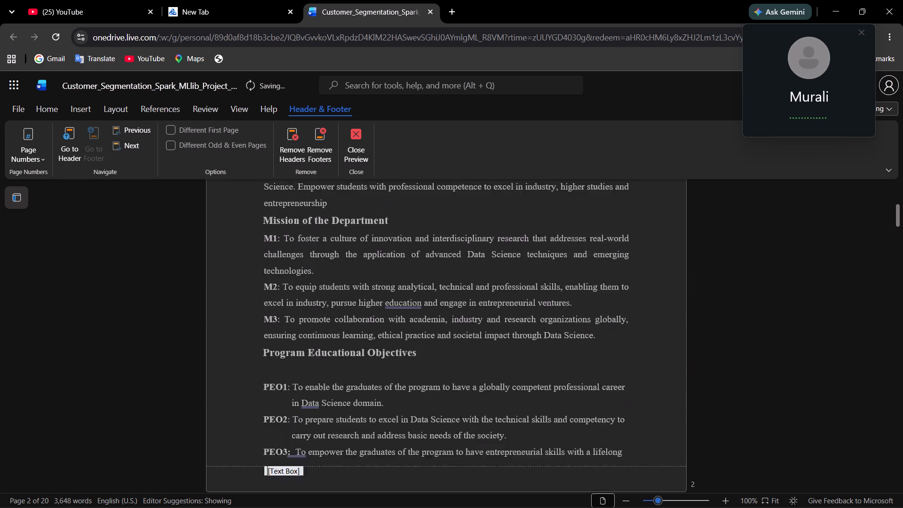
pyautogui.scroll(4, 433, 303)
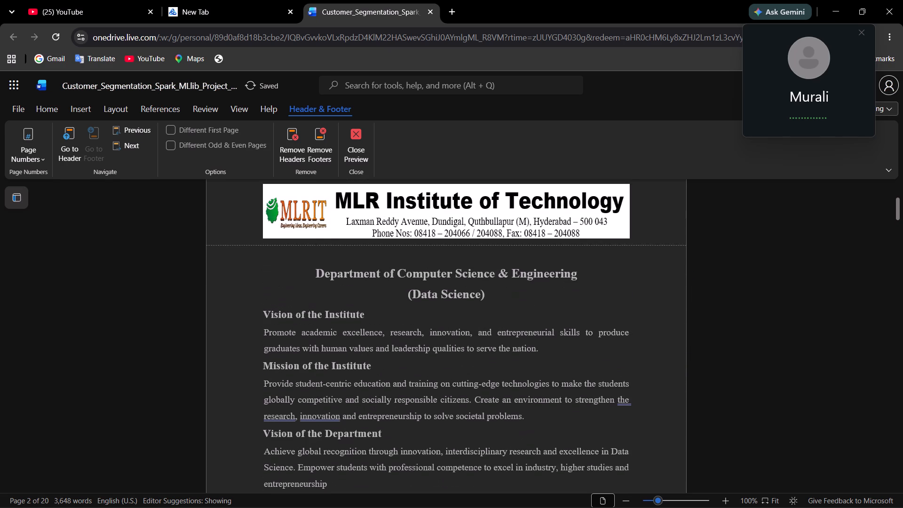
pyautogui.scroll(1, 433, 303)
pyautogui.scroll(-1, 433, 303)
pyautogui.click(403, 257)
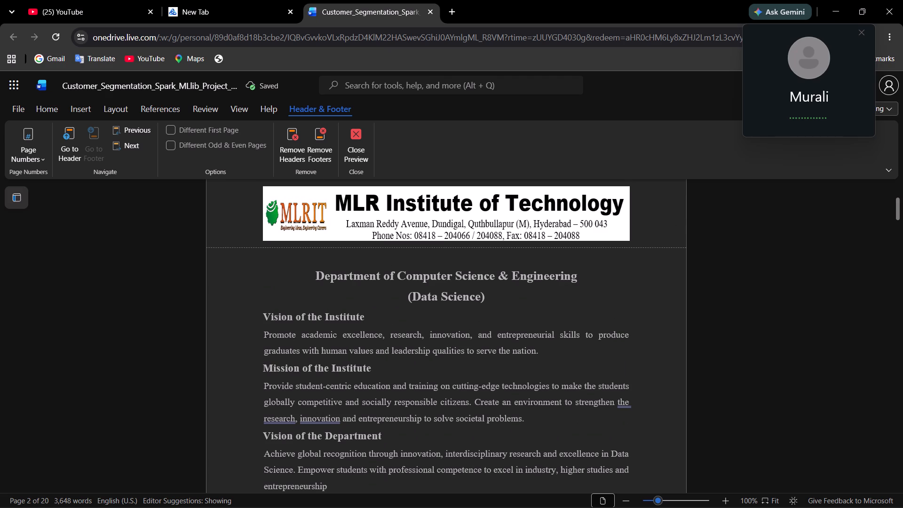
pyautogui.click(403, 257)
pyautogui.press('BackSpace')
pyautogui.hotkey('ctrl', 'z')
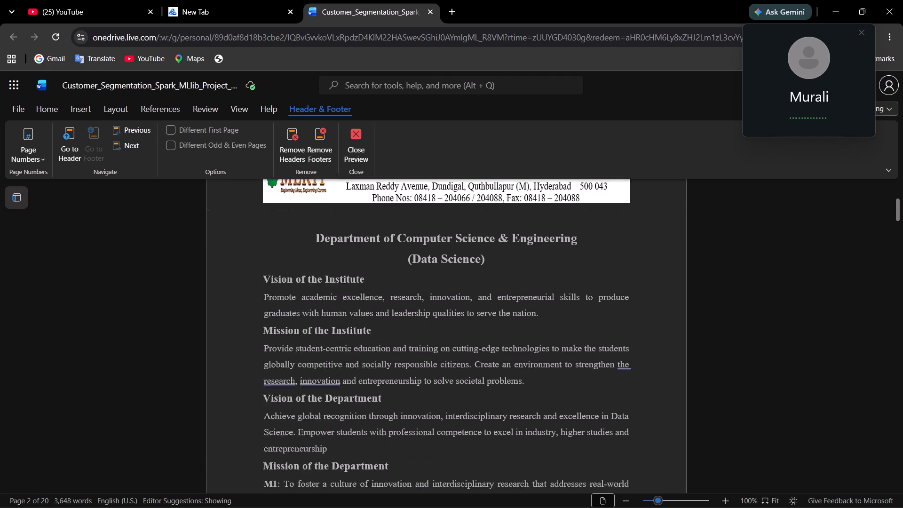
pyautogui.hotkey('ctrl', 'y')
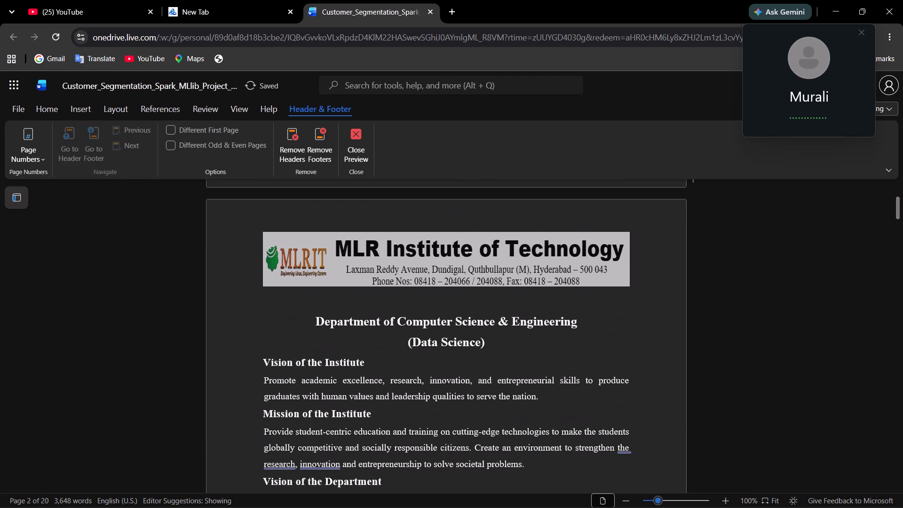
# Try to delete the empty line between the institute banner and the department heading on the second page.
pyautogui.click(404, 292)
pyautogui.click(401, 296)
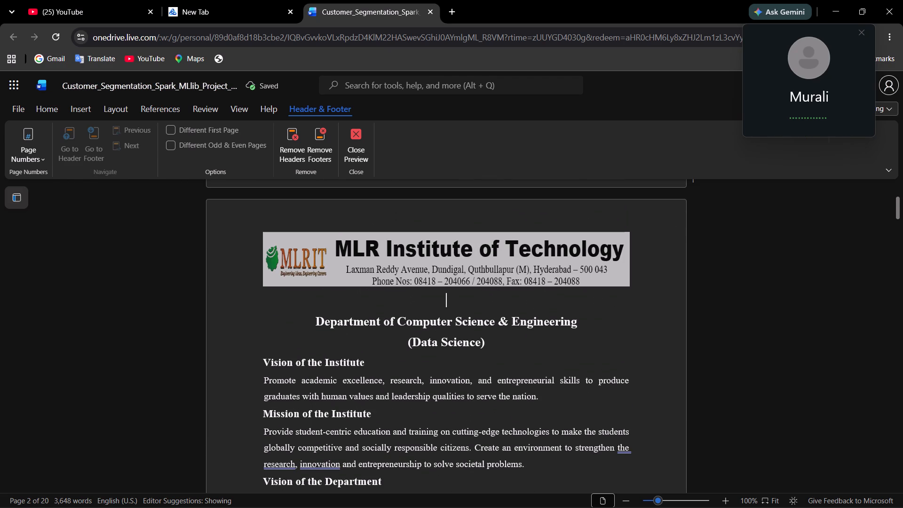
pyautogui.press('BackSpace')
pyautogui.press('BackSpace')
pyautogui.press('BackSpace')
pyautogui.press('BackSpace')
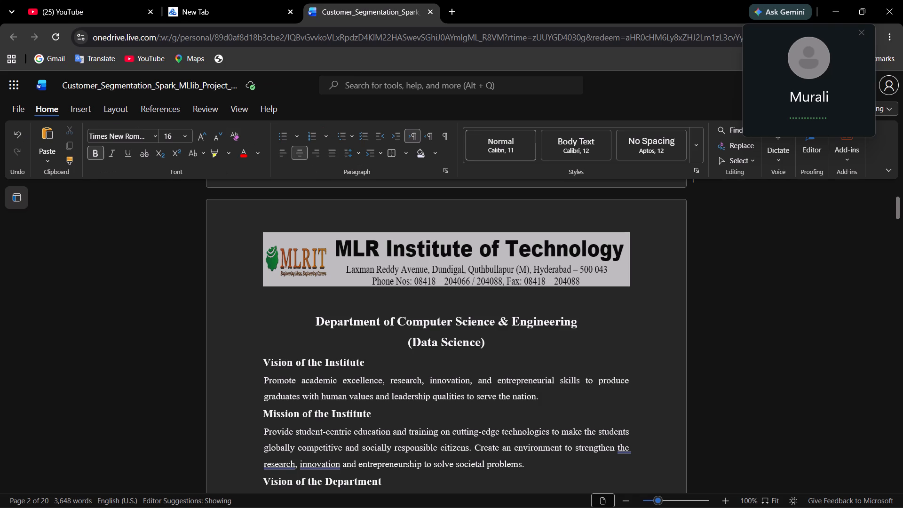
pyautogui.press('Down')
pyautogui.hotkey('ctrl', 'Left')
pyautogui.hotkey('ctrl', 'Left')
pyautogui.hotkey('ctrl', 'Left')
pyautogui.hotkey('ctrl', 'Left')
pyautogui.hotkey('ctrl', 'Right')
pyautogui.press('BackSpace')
# Delete the text box from the second page's footer.
pyautogui.scroll(-2, 428, 362)
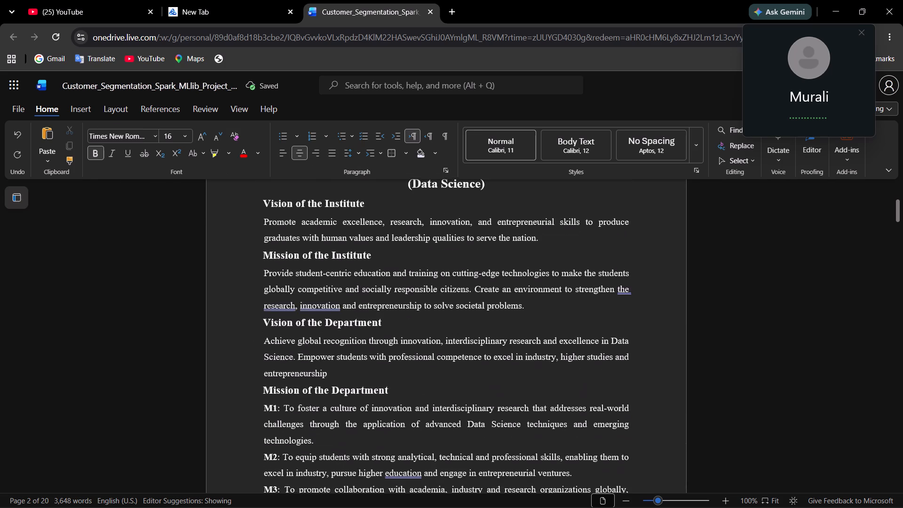
pyautogui.scroll(-3, 428, 362)
pyautogui.scroll(-1, 396, 428)
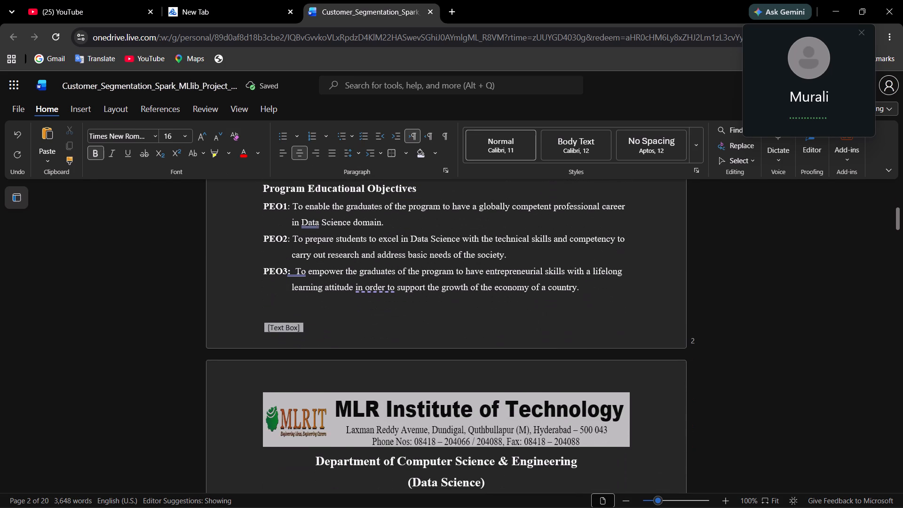
pyautogui.scroll(-1, 396, 428)
pyautogui.scroll(-1, 366, 379)
pyautogui.click(301, 251)
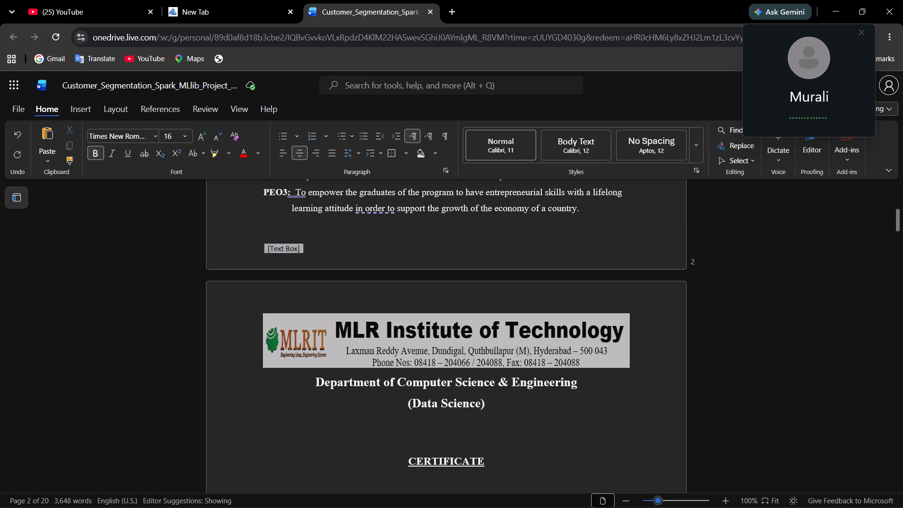
pyautogui.click(308, 253)
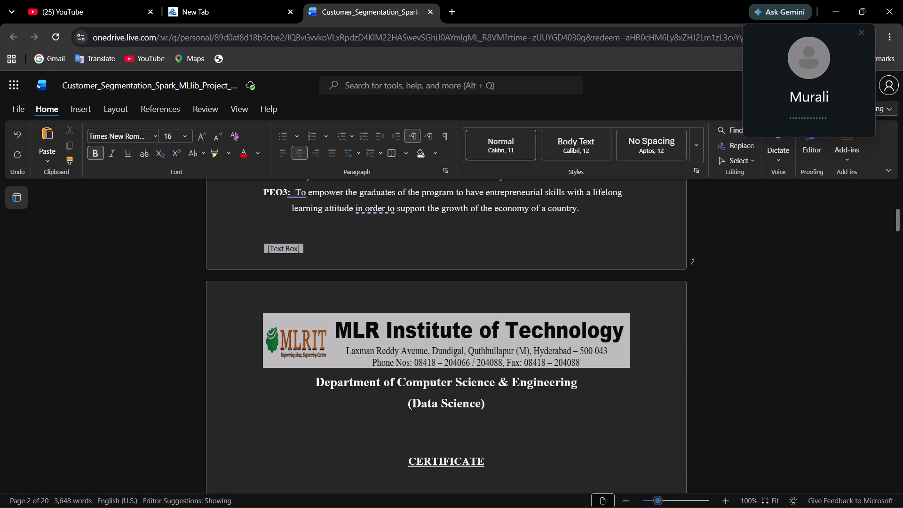
pyautogui.tripleClick(307, 250)
pyautogui.click(307, 250)
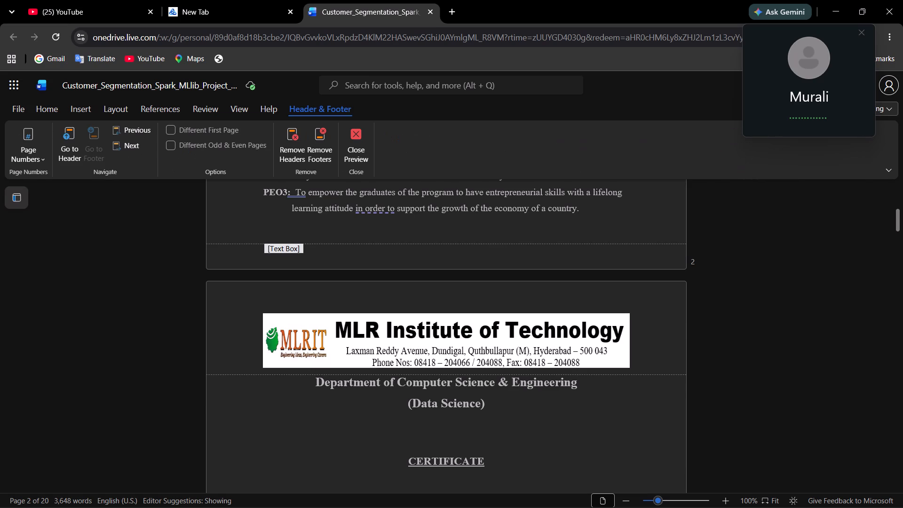
pyautogui.hotkey('ctrl', 'BackSpace')
# Delete the page number 3 from the footer of the Declaration page.
pyautogui.scroll(-3, 407, 297)
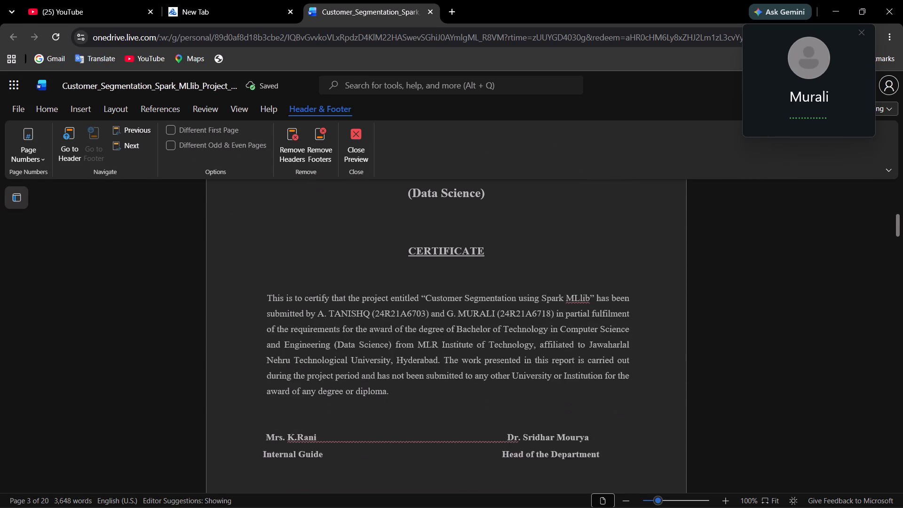
pyautogui.scroll(-7, 407, 297)
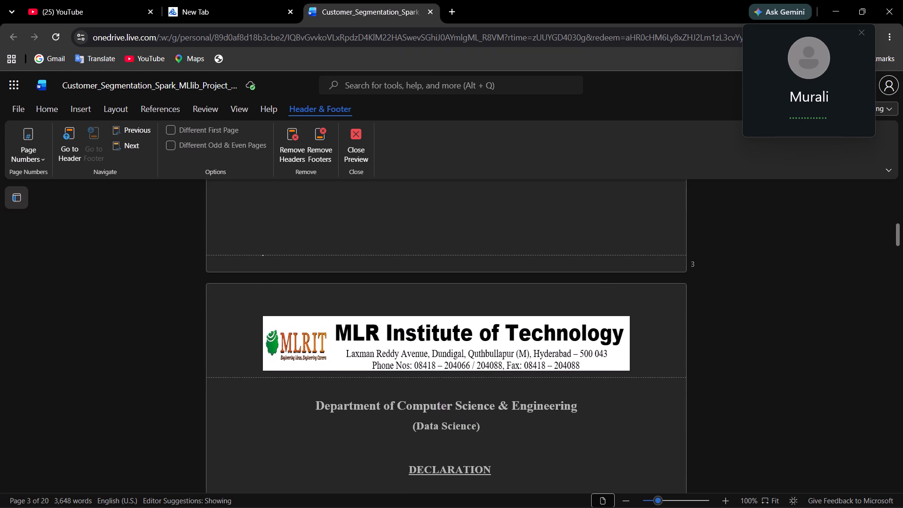
pyautogui.scroll(-2, 407, 297)
pyautogui.doubleClick(446, 240)
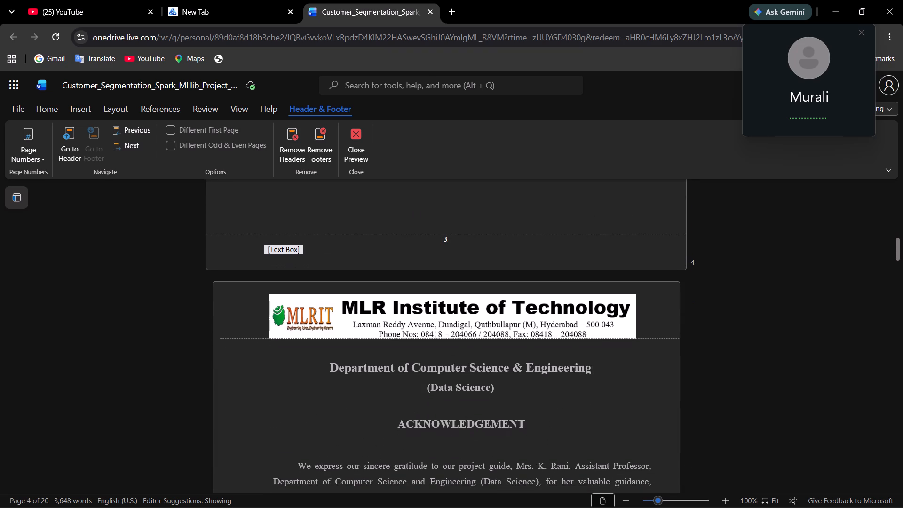
pyautogui.press('Delete')
# Delete the page number 4 from the footer of the Acknowledgement page, keeping the text box there.
pyautogui.scroll(-1, 554, 359)
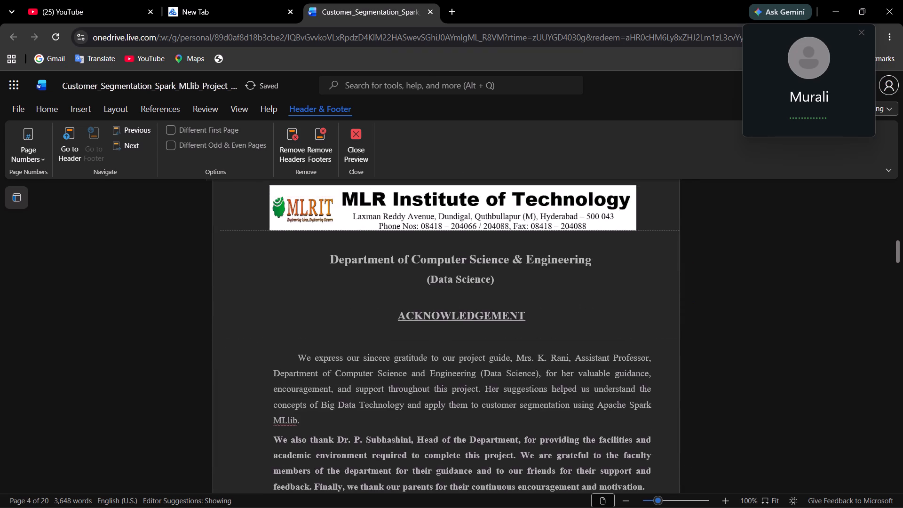
pyautogui.scroll(-4, 554, 359)
pyautogui.doubleClick(458, 443)
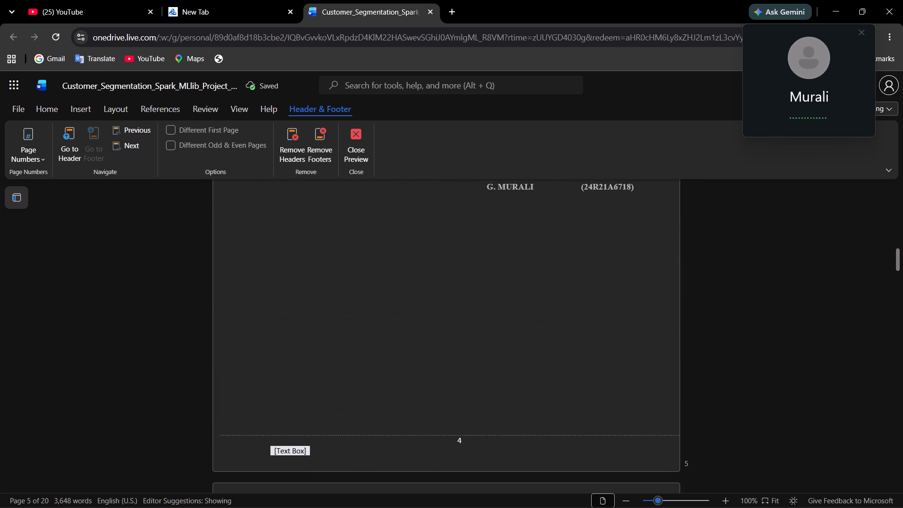
pyautogui.moveTo(465, 442); pyautogui.dragTo(451, 446)
pyautogui.press('Delete')
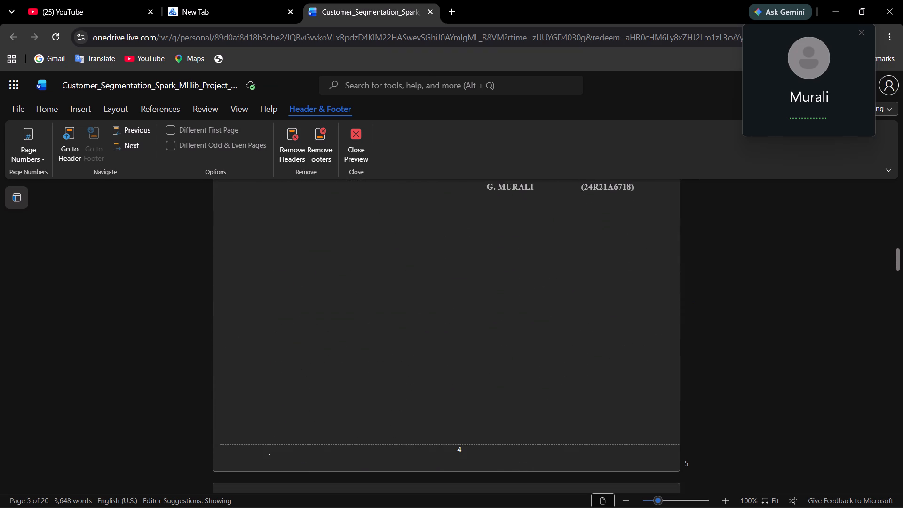
pyautogui.hotkey('ctrl', 'z')
pyautogui.doubleClick(459, 443)
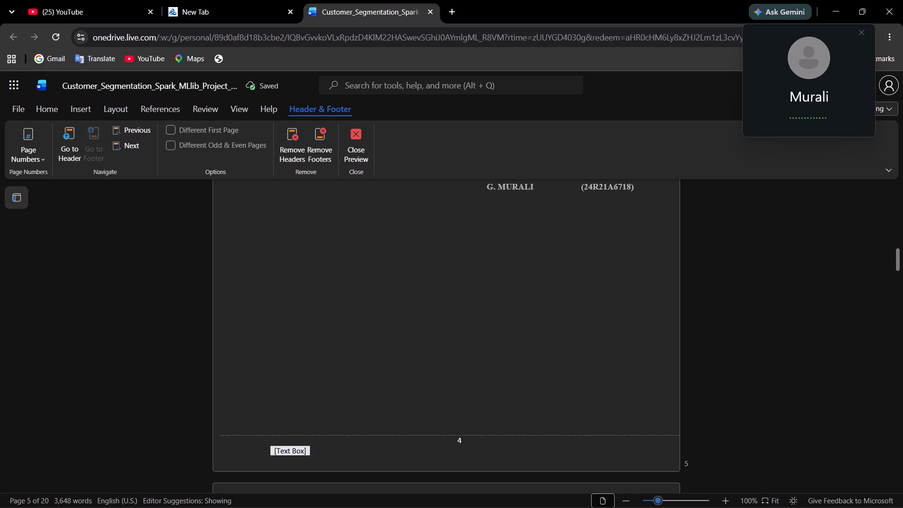
pyautogui.press('BackSpace')
# Remove all page numbers from the document's headers and footers.
pyautogui.click(33, 154)
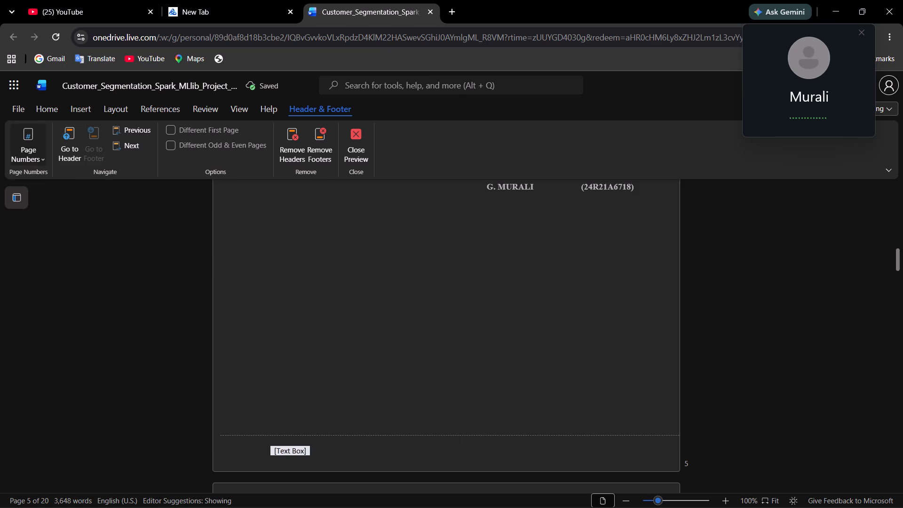
pyautogui.click(33, 154)
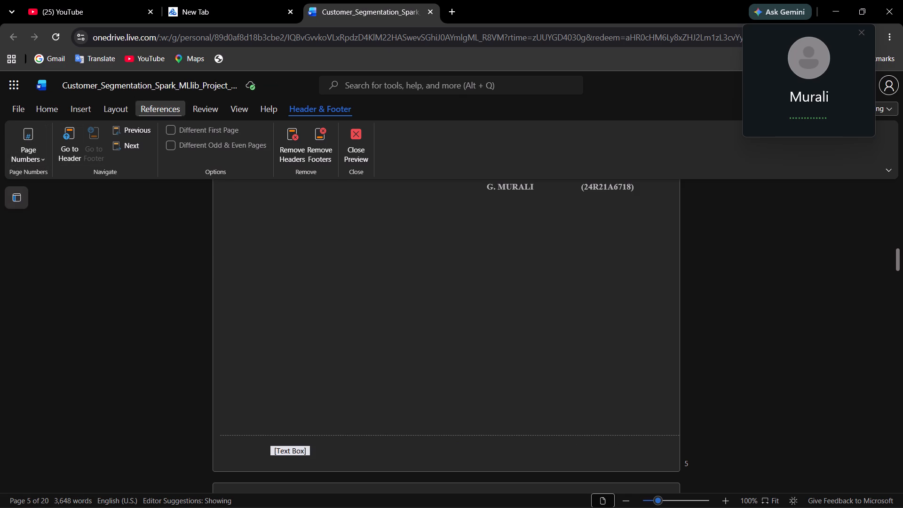
pyautogui.click(333, 105)
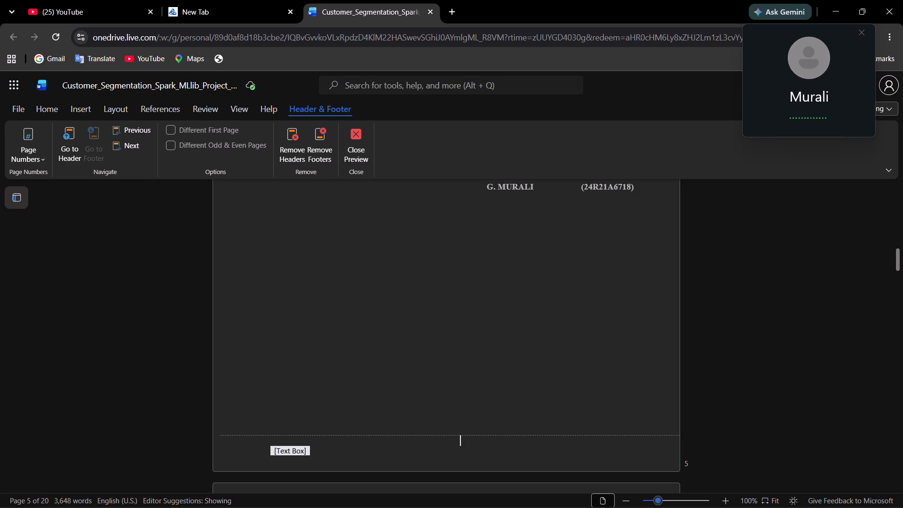
pyautogui.moveTo(131, 166); pyautogui.dragTo(216, 174)
pyautogui.scroll(-1, 161, 255)
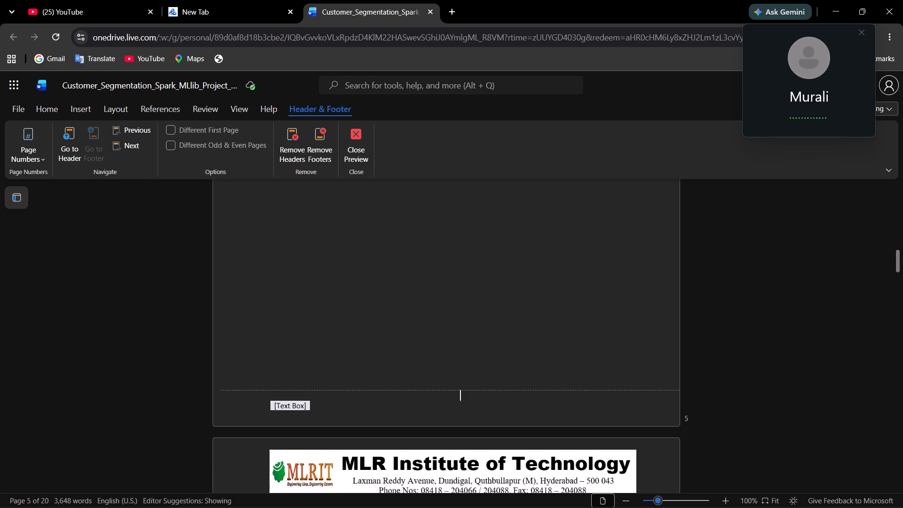
pyautogui.scroll(-1, 161, 255)
pyautogui.click(33, 162)
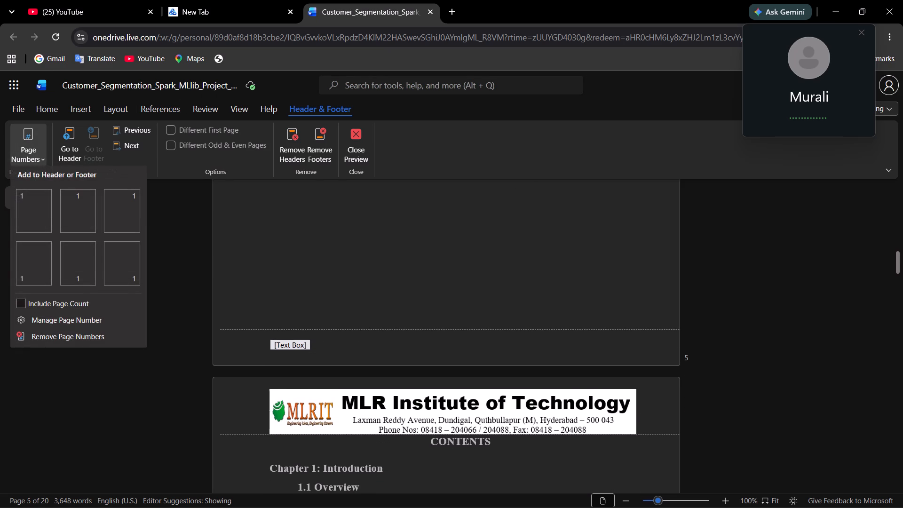
pyautogui.click(60, 338)
# Check the footers from the Contents page to the end of the document for leftover page numbers.
pyautogui.scroll(-2, 237, 417)
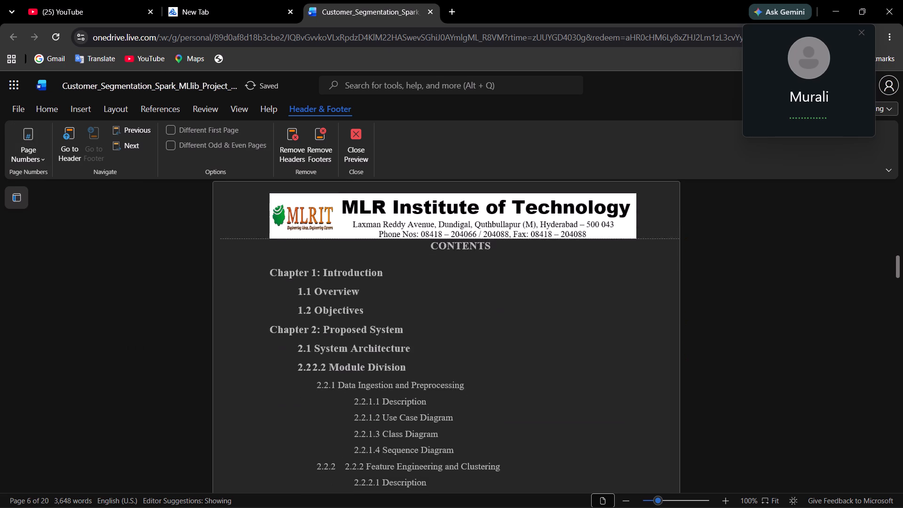
pyautogui.scroll(-7, 237, 417)
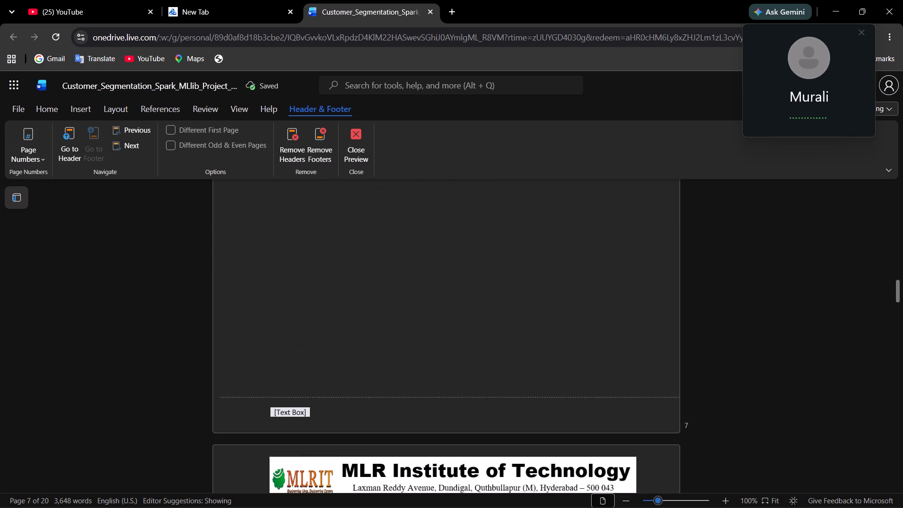
pyautogui.scroll(-7, 237, 417)
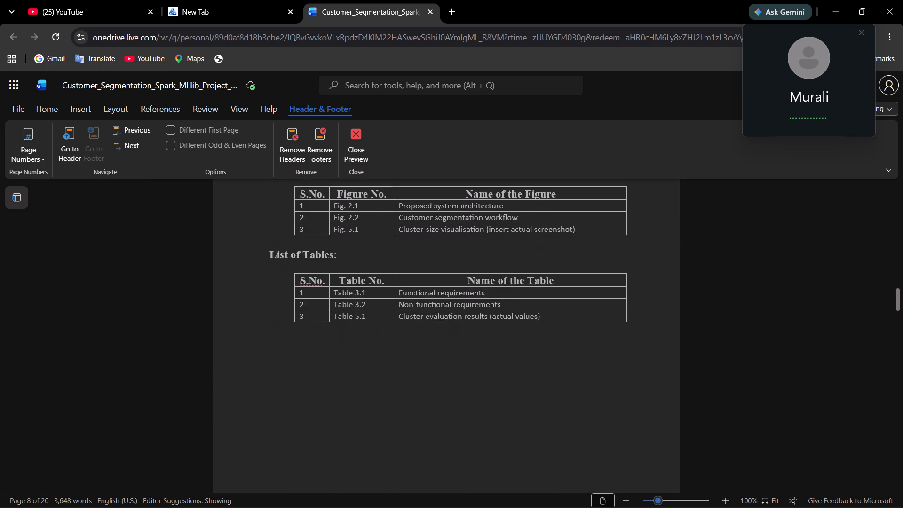
pyautogui.scroll(-6, 237, 417)
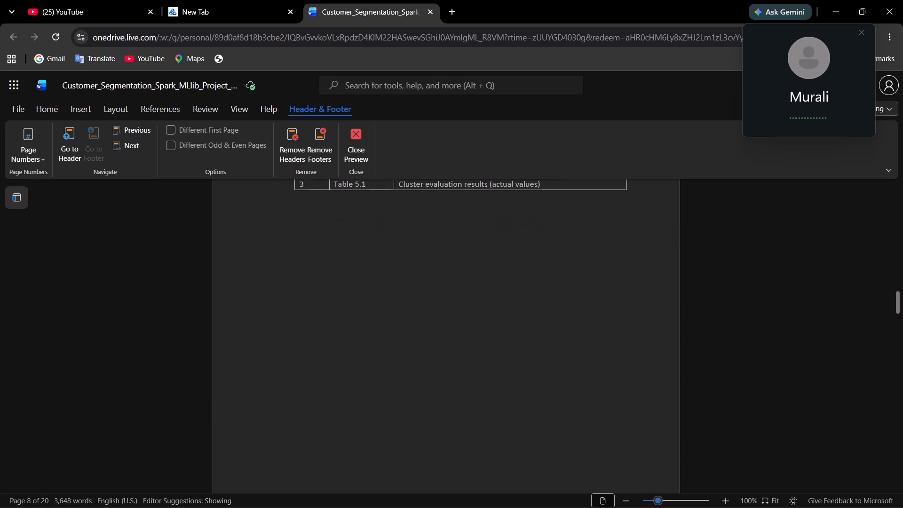
pyautogui.scroll(-6, 237, 417)
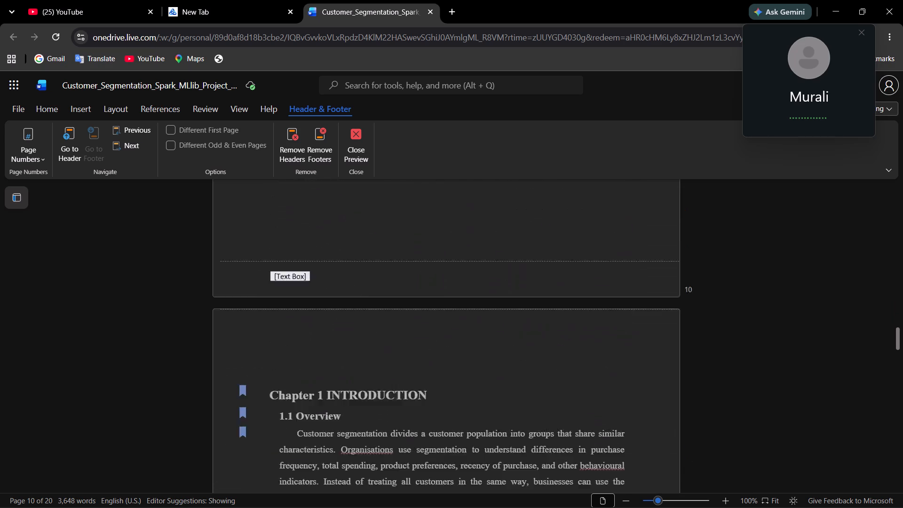
pyautogui.scroll(-6, 237, 417)
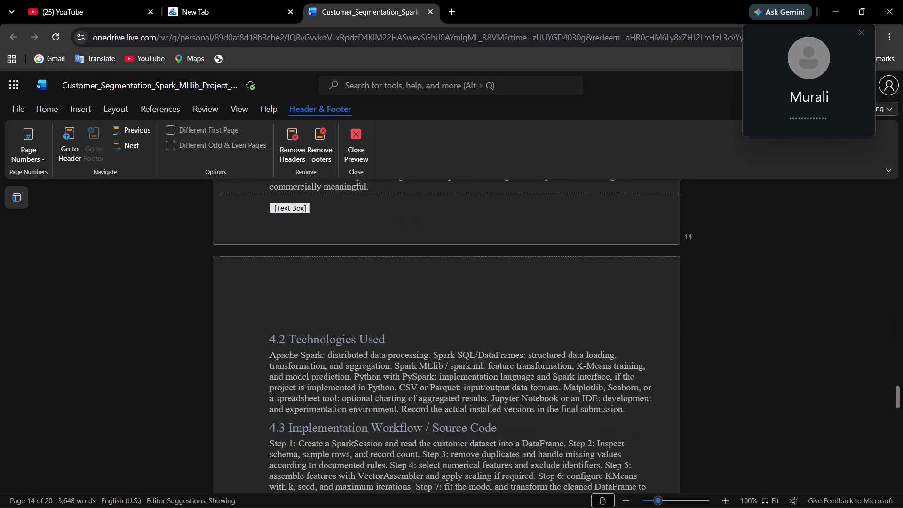
pyautogui.scroll(-6, 237, 417)
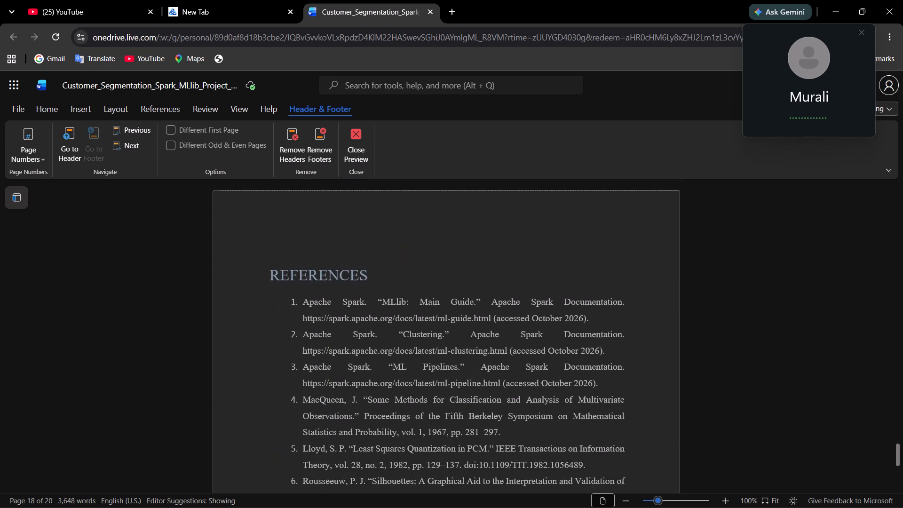
pyautogui.scroll(-6, 237, 417)
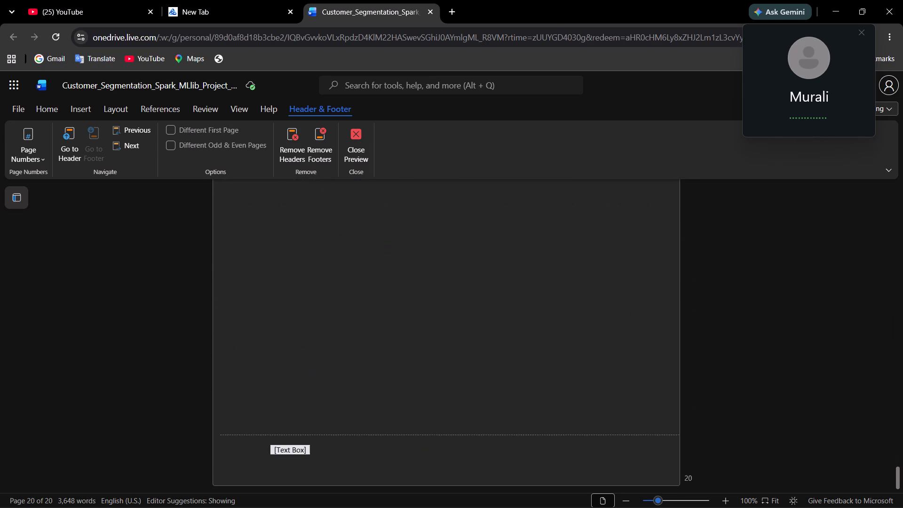
pyautogui.scroll(9, 237, 417)
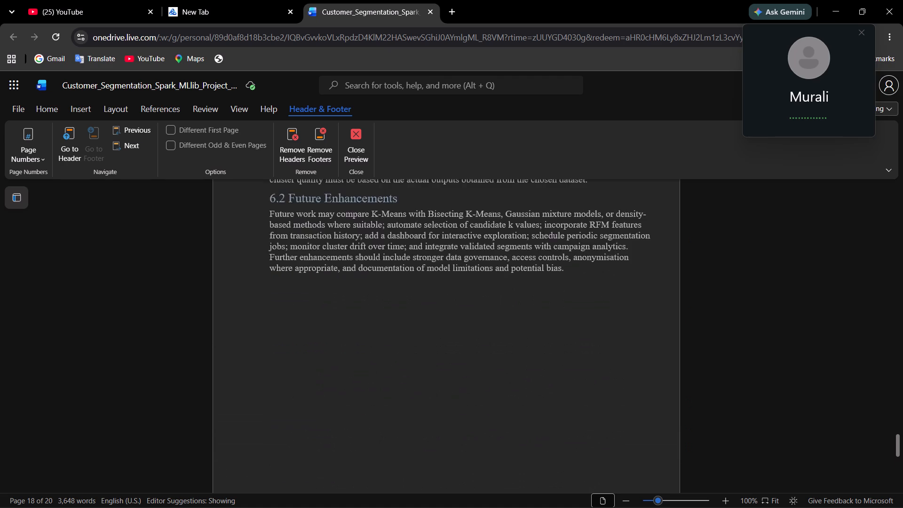
pyautogui.scroll(9, 237, 417)
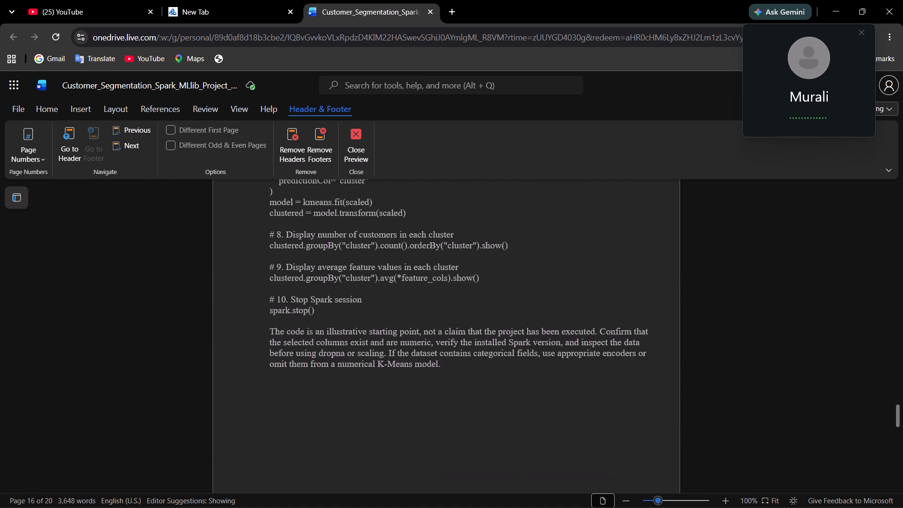
pyautogui.scroll(9, 237, 417)
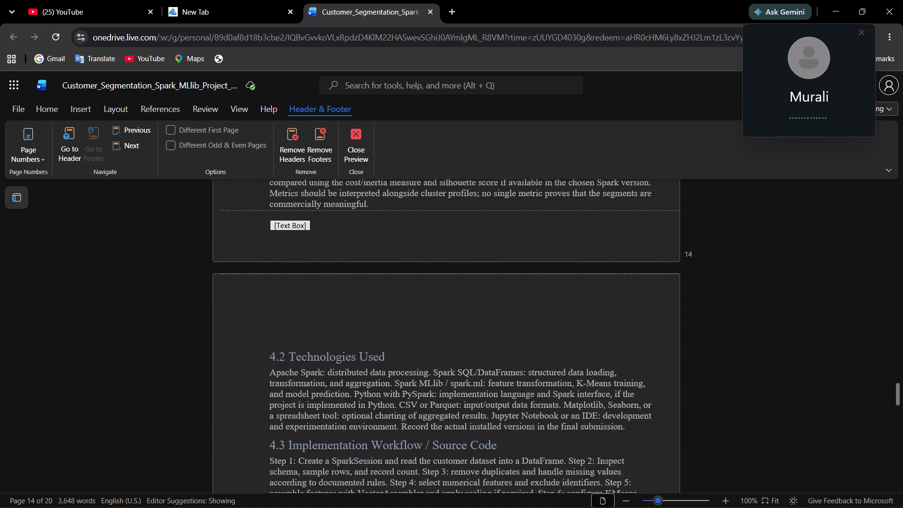
pyautogui.scroll(9, 237, 417)
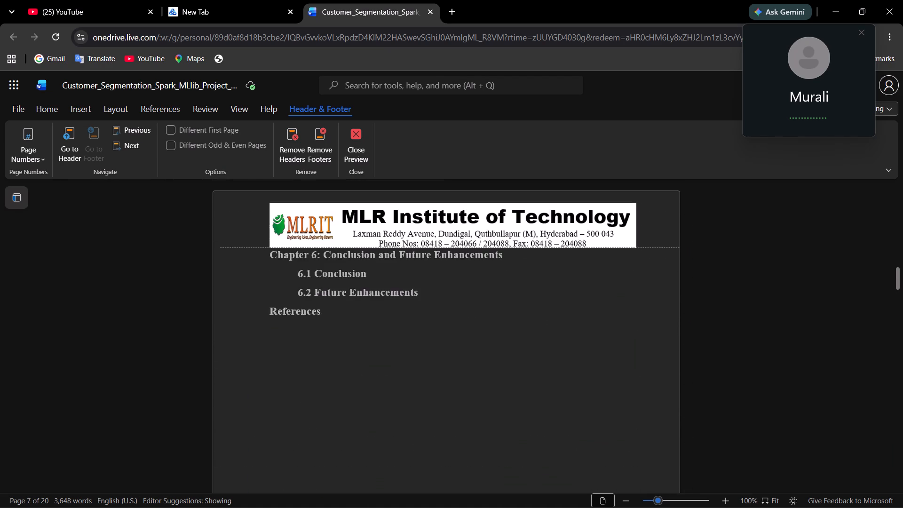
pyautogui.scroll(6, 237, 417)
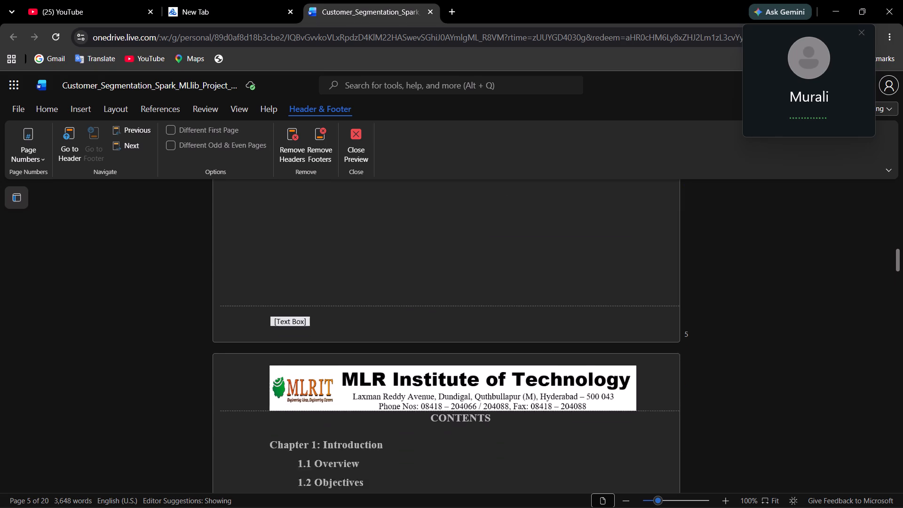
# Return to the body text and shrink the font of the contents entries from Chapter 1: Introduction through References by two size steps.
pyautogui.click(337, 321)
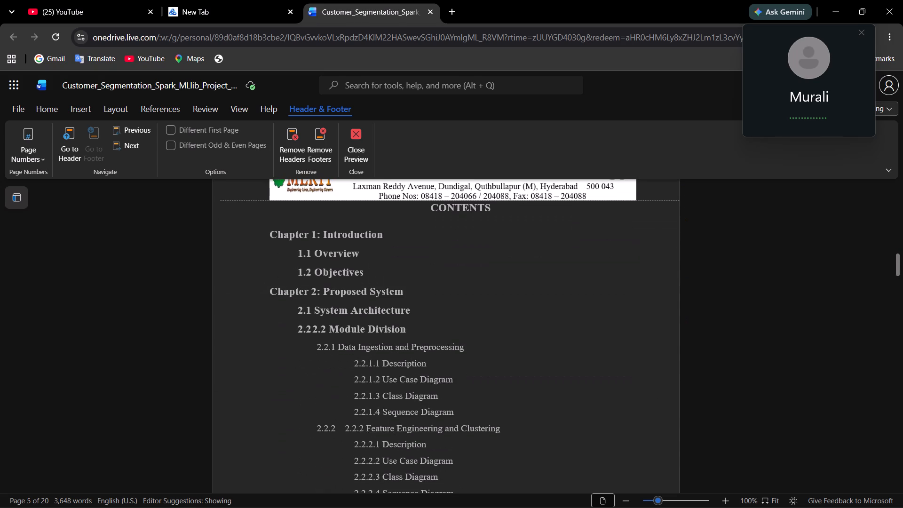
pyautogui.click(351, 324)
pyautogui.click(57, 108)
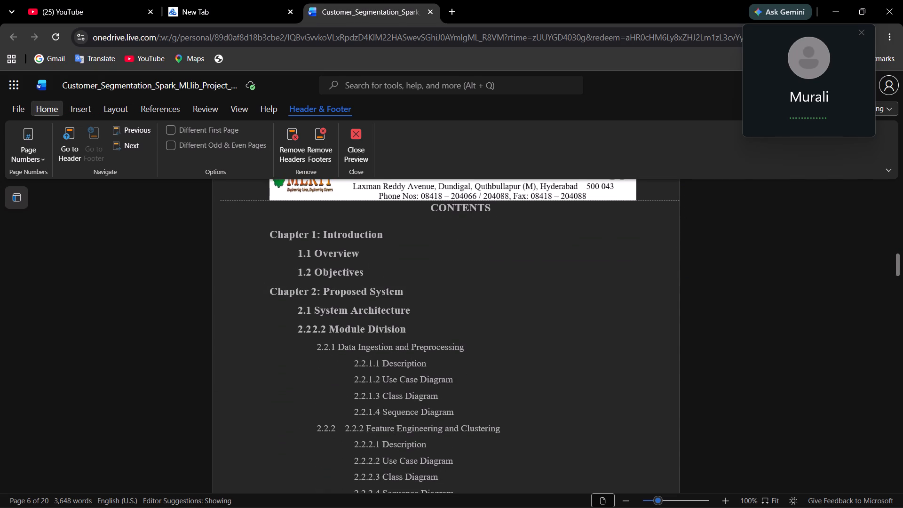
pyautogui.scroll(-3, 324, 305)
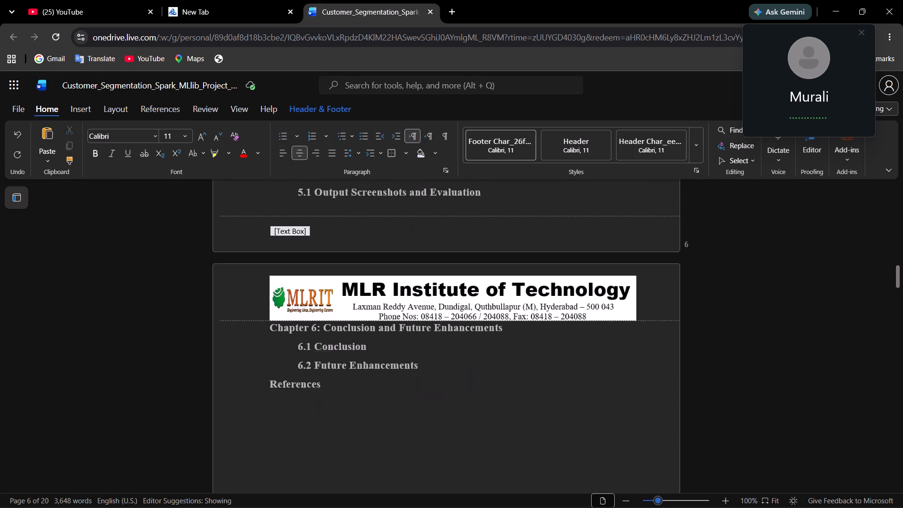
pyautogui.scroll(-3, 324, 305)
pyautogui.scroll(5, 324, 305)
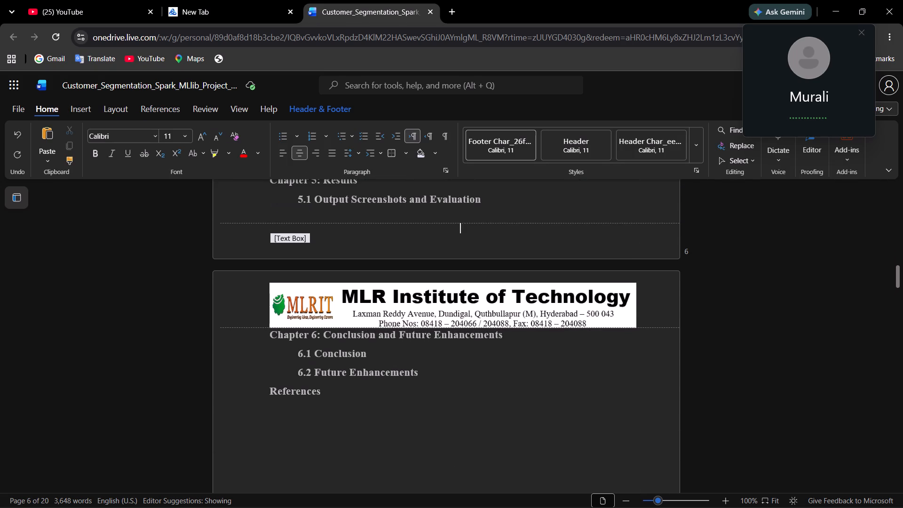
pyautogui.click(330, 372)
pyautogui.click(400, 378)
pyautogui.doubleClick(400, 378)
pyautogui.click(390, 389)
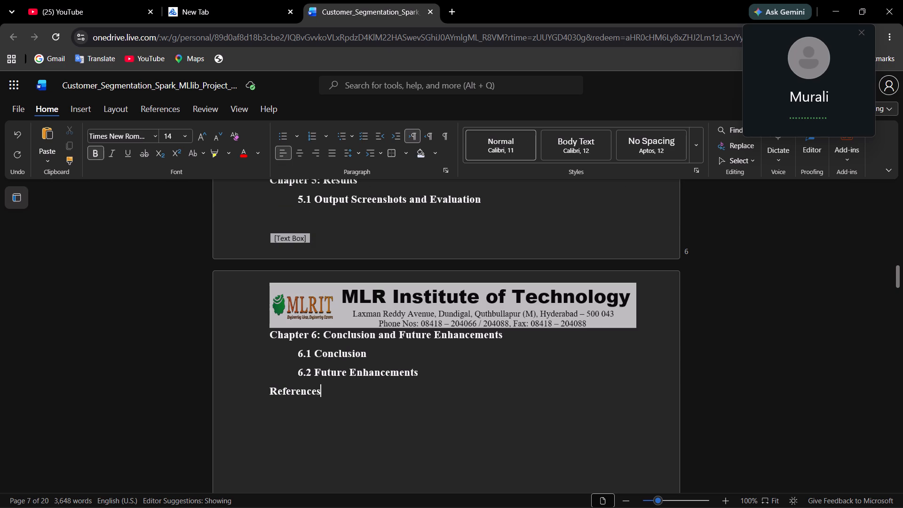
pyautogui.moveTo(360, 406); pyautogui.dragTo(286, 194)
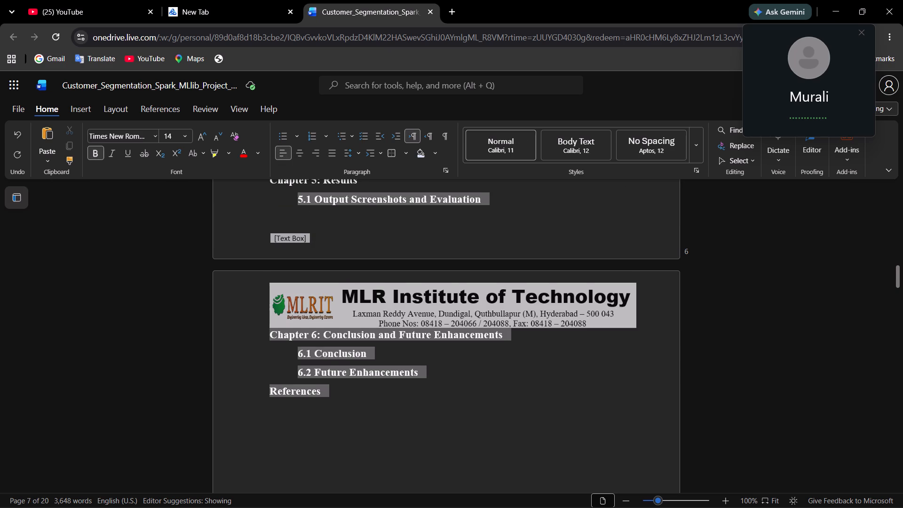
pyautogui.moveTo(286, 194); pyautogui.dragTo(294, 194)
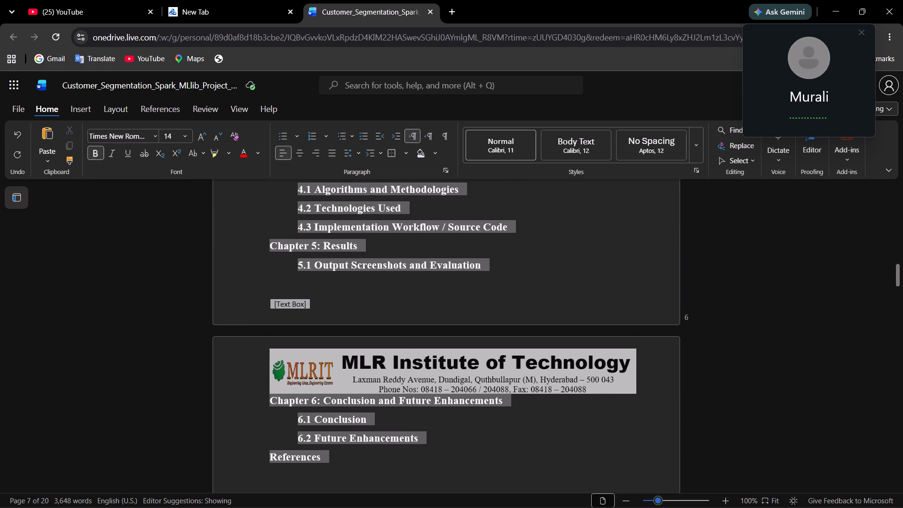
pyautogui.moveTo(294, 194); pyautogui.dragTo(255, 365)
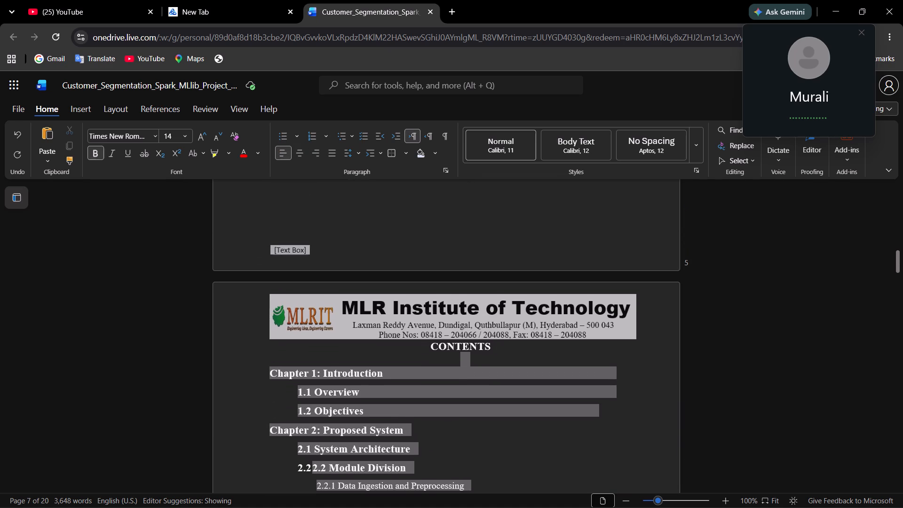
pyautogui.moveTo(255, 365); pyautogui.dragTo(254, 367)
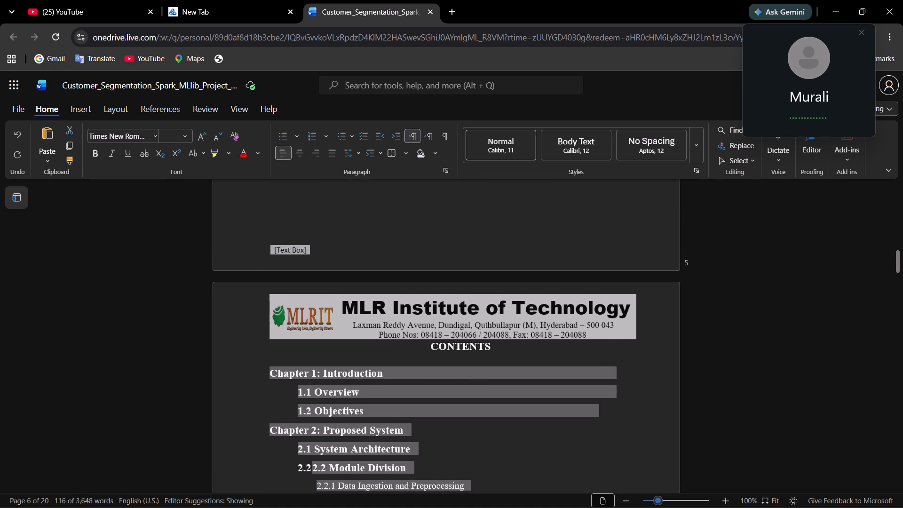
pyautogui.hotkey('ctrl', 'shift', ',')
pyautogui.hotkey('ctrl', 'shift', ',')
pyautogui.scroll(-2, 403, 275)
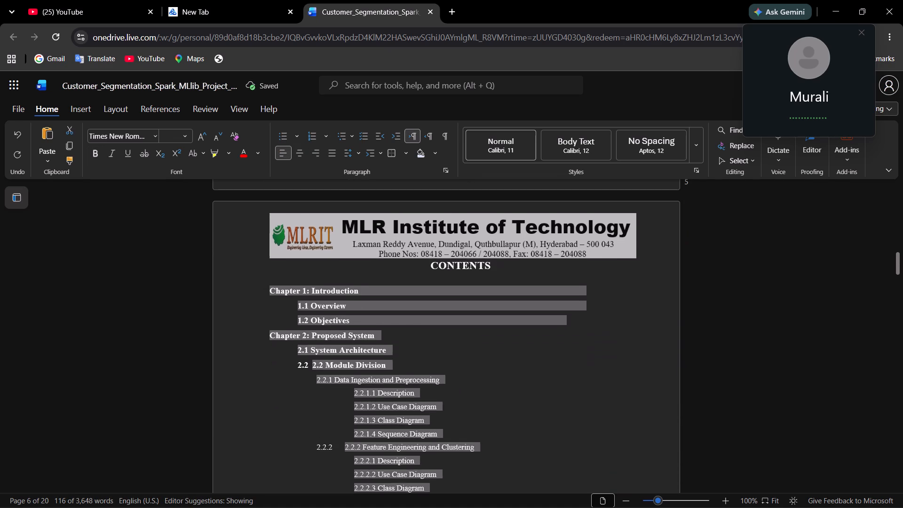
# Enlarge the font of the contents entries from Chapter 1: Introduction through References by one size step.
pyautogui.scroll(-5, 403, 275)
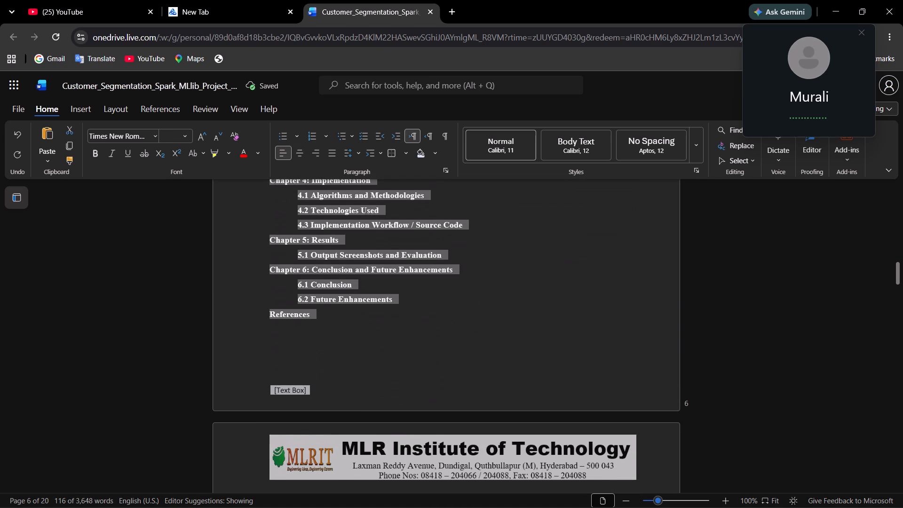
pyautogui.hotkey('ctrl', 'shift', '.')
pyautogui.scroll(-3, 413, 368)
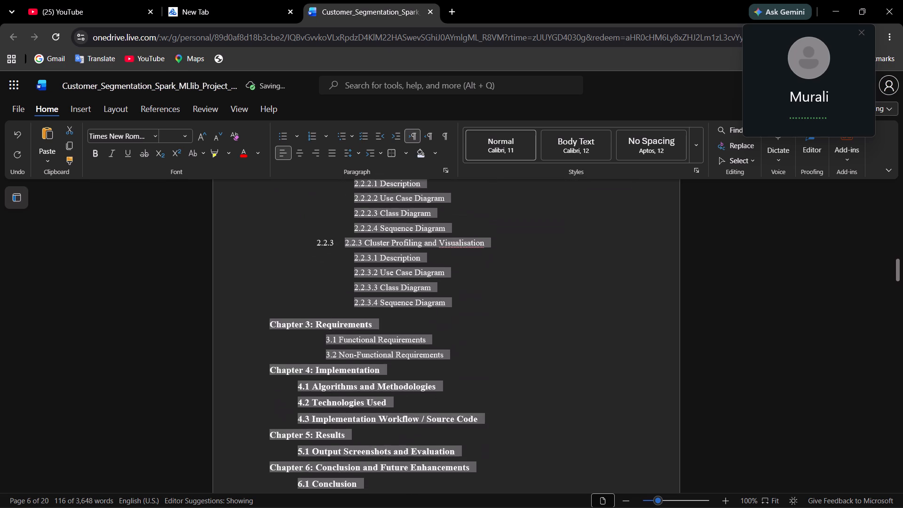
pyautogui.scroll(-1, 413, 368)
pyautogui.click(344, 342)
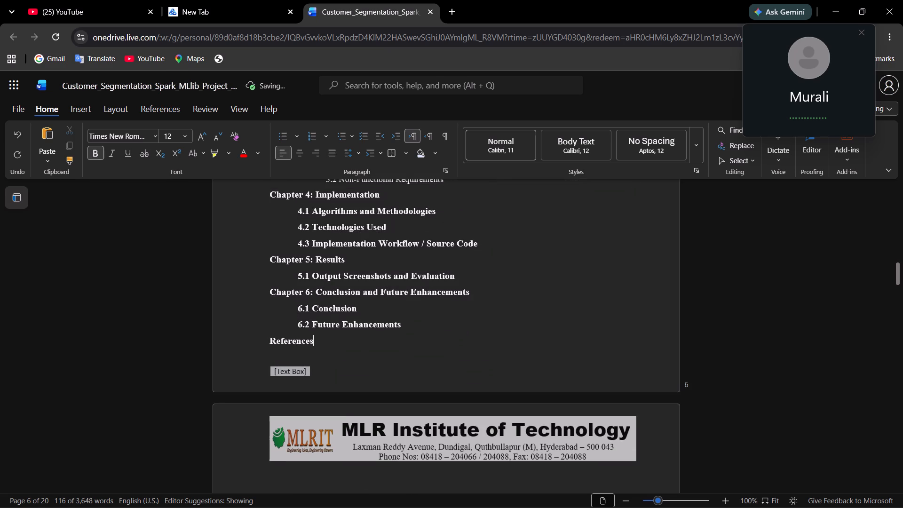
# Review how the contents entries from Chapter 1: Introduction to References fit their page, and examine the page that follows.
pyautogui.scroll(4, 494, 333)
pyautogui.scroll(-2, 494, 333)
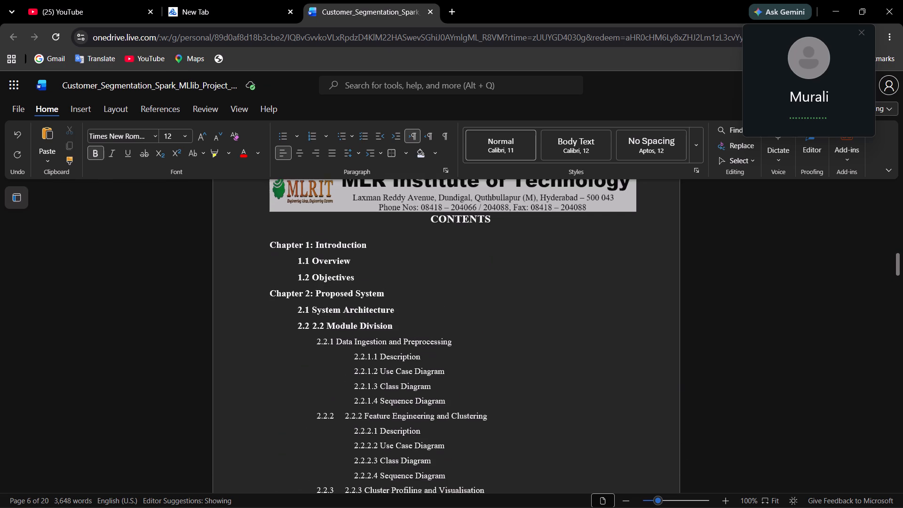
pyautogui.scroll(-3, 494, 333)
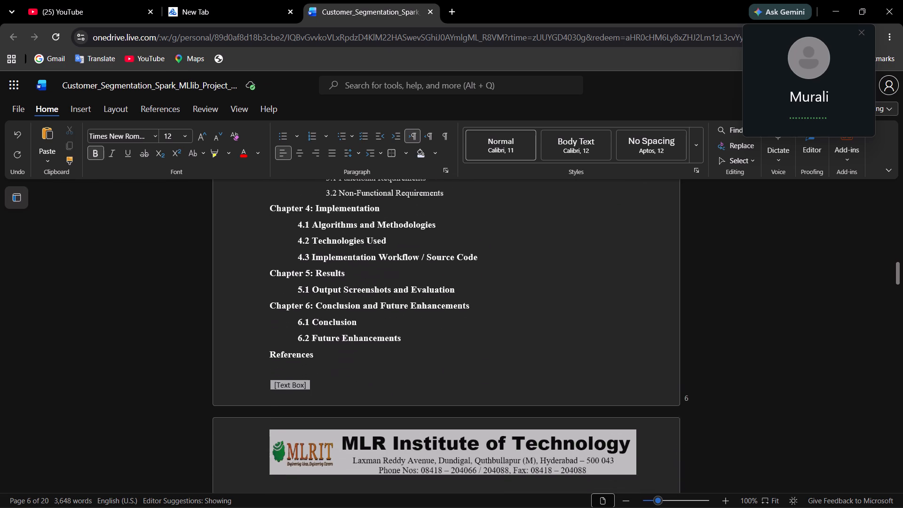
pyautogui.scroll(-1, 494, 333)
pyautogui.scroll(1, 494, 333)
pyautogui.moveTo(359, 325); pyautogui.dragTo(305, 195)
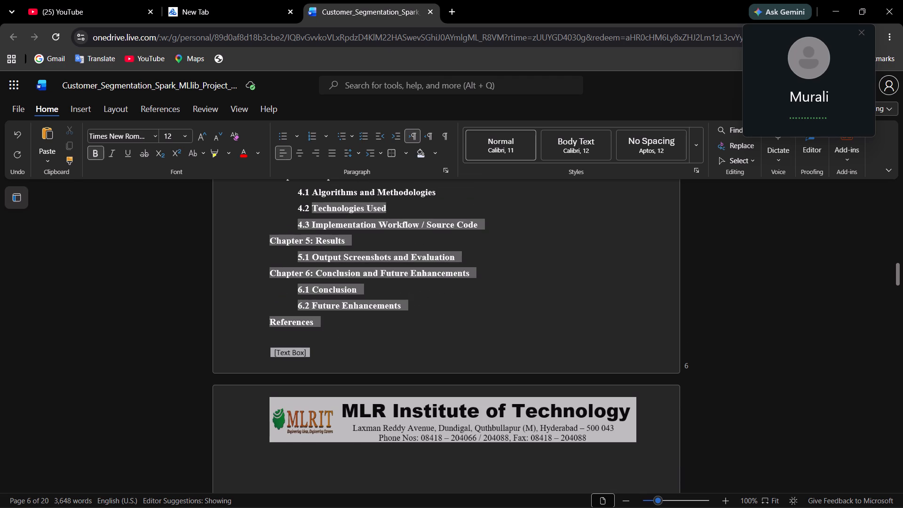
pyautogui.moveTo(305, 195); pyautogui.dragTo(290, 176)
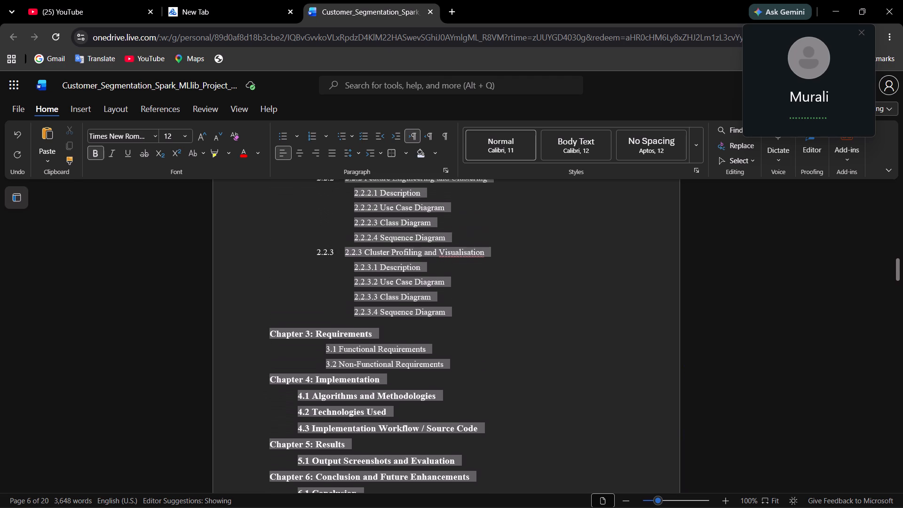
pyautogui.moveTo(290, 176); pyautogui.dragTo(277, 248)
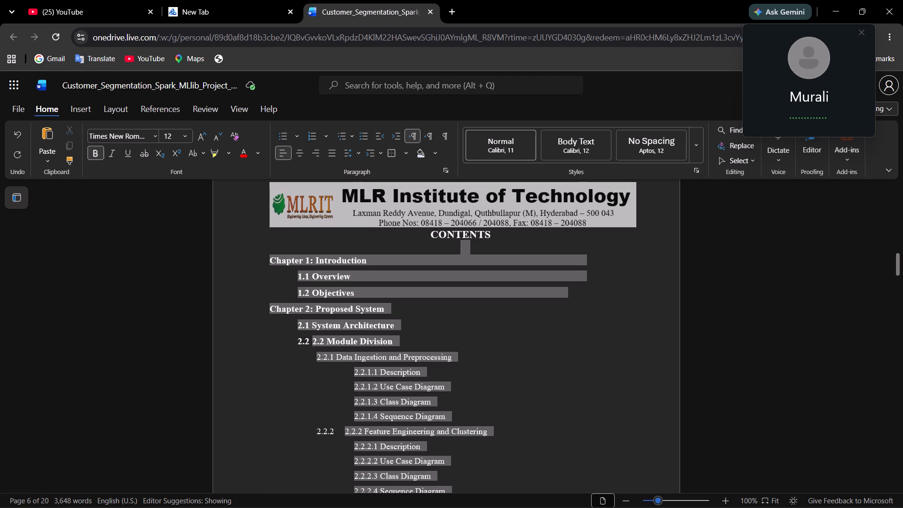
pyautogui.moveTo(277, 248); pyautogui.dragTo(272, 264)
pyautogui.scroll(-4, 388, 320)
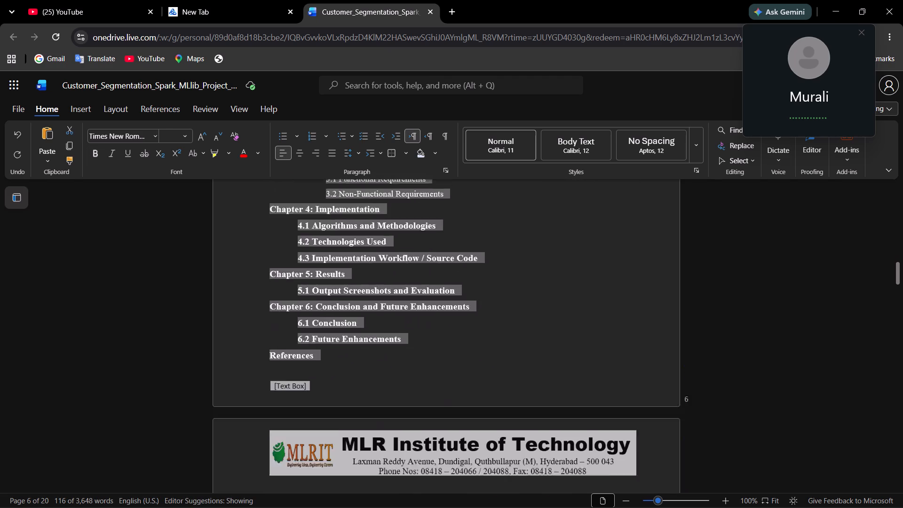
pyautogui.scroll(-3, 388, 320)
pyautogui.scroll(1, 388, 320)
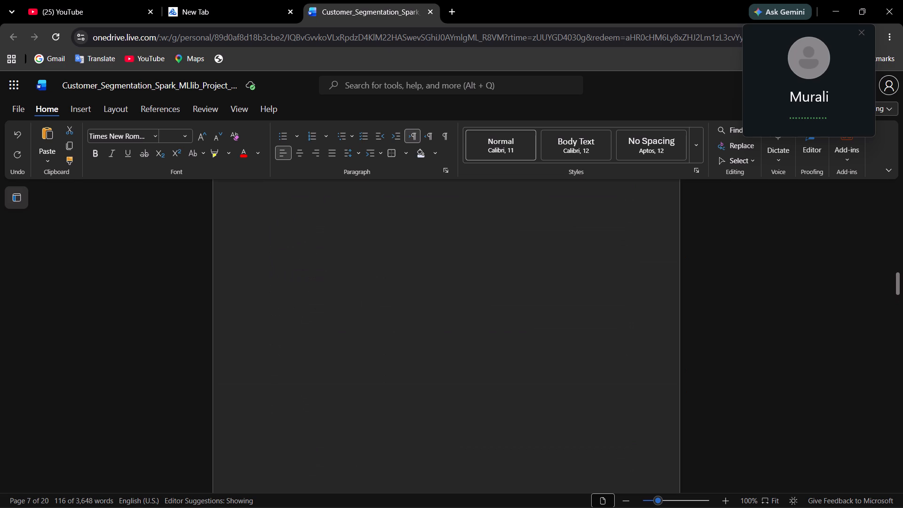
pyautogui.scroll(4, 388, 320)
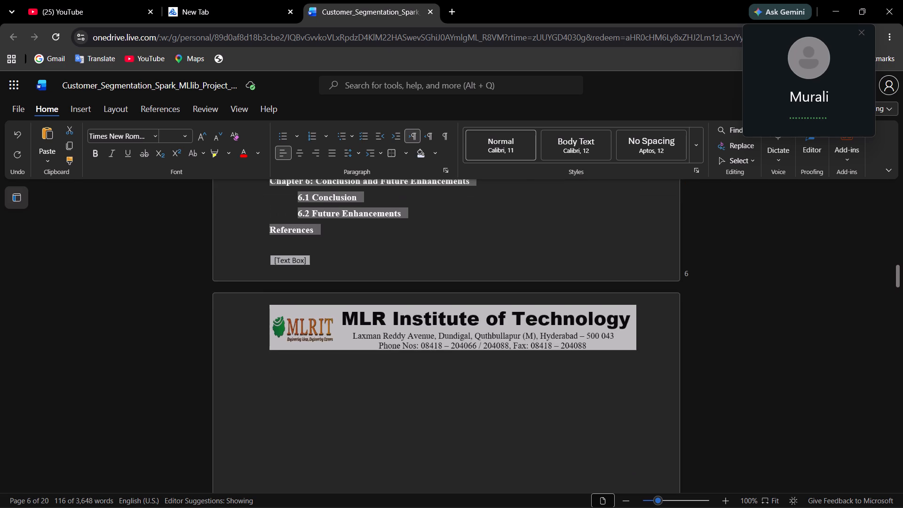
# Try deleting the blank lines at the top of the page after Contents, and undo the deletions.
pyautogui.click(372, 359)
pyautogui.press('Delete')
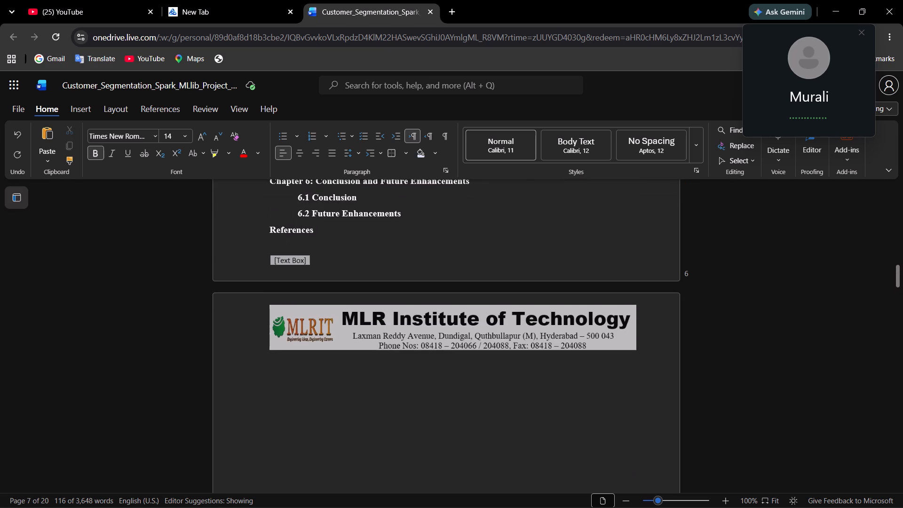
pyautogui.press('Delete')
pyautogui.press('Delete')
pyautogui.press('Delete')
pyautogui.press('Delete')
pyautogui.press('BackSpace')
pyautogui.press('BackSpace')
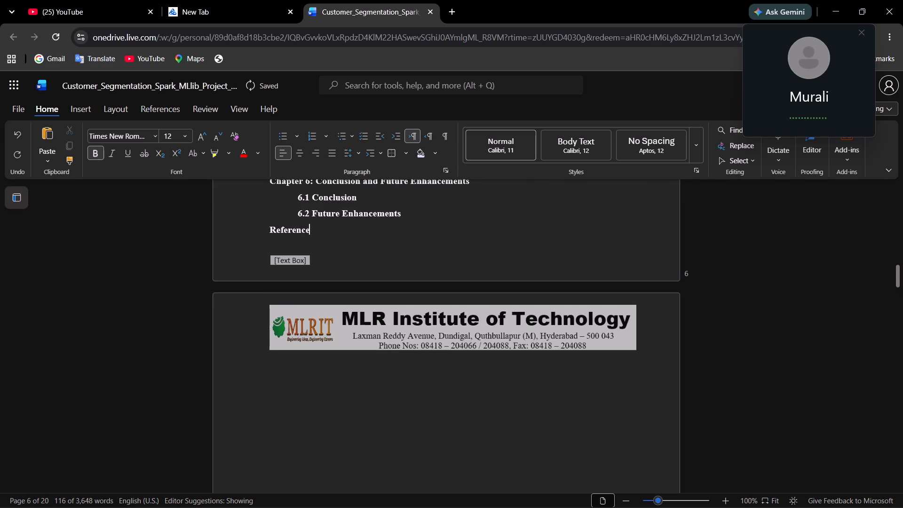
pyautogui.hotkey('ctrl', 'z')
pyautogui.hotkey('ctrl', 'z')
# Remove the run of blank lines directly after References to eliminate the extra page between Contents and List of Figures.
pyautogui.scroll(-1, 355, 413)
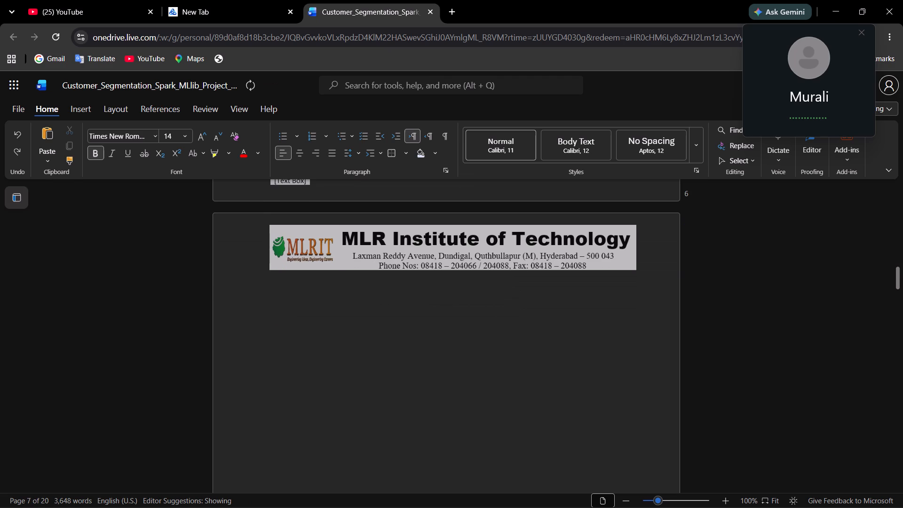
pyautogui.rightClick(355, 413)
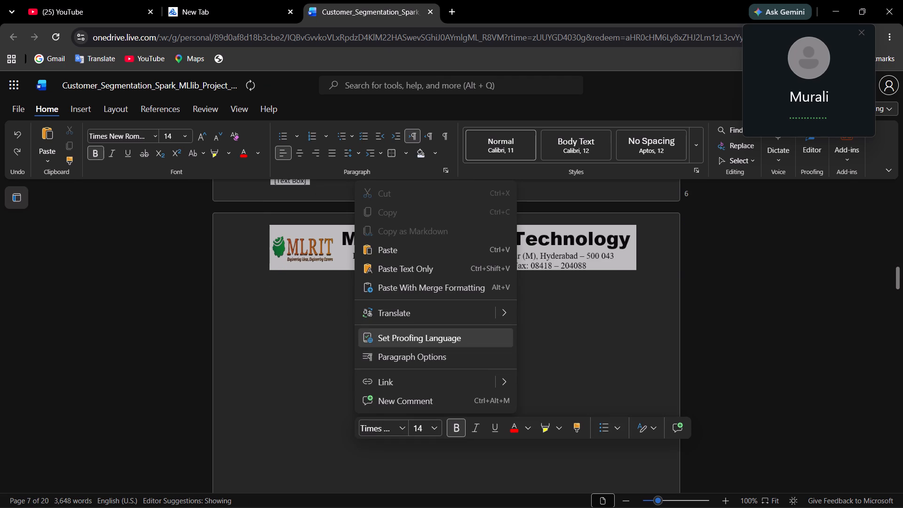
pyautogui.click(321, 309)
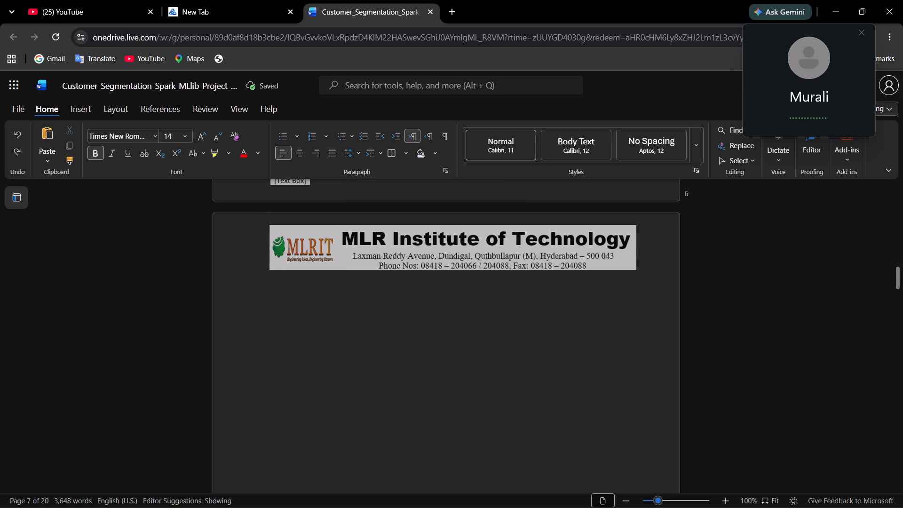
pyautogui.press('Delete')
pyautogui.press('Delete')
pyautogui.press('Delete')
pyautogui.press('BackSpace')
pyautogui.write('\\\\\\')
pyautogui.press('BackSpace')
pyautogui.press('BackSpace')
pyautogui.press('BackSpace')
pyautogui.press('BackSpace')
pyautogui.press('BackSpace')
pyautogui.press('BackSpace')
pyautogui.press('BackSpace')
pyautogui.press('BackSpace')
pyautogui.press('BackSpace')
pyautogui.press('BackSpace')
pyautogui.press('BackSpace')
pyautogui.press('BackSpace')
pyautogui.press('BackSpace')
pyautogui.press('Delete')
pyautogui.press('Delete')
pyautogui.press('Delete')
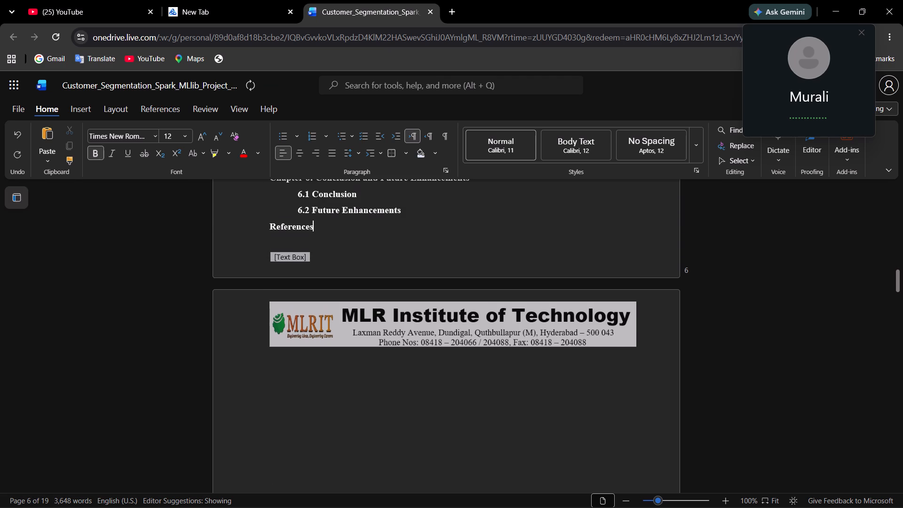
pyautogui.press('Delete')
pyautogui.press('Delete')
pyautogui.press('Delete')
pyautogui.press('Delete')
pyautogui.press('Delete')
pyautogui.press('Delete')
# Delete the remaining blank lines above the List of Figures heading so that it starts directly below the page's header banner.
pyautogui.click(377, 404)
pyautogui.press('Delete')
pyautogui.press('Delete')
pyautogui.press('Delete')
pyautogui.press('Delete')
pyautogui.press('Delete')
pyautogui.press('Delete')
pyautogui.press('Delete')
pyautogui.press('Delete')
pyautogui.press('Delete')
pyautogui.press('Delete')
pyautogui.press('Delete')
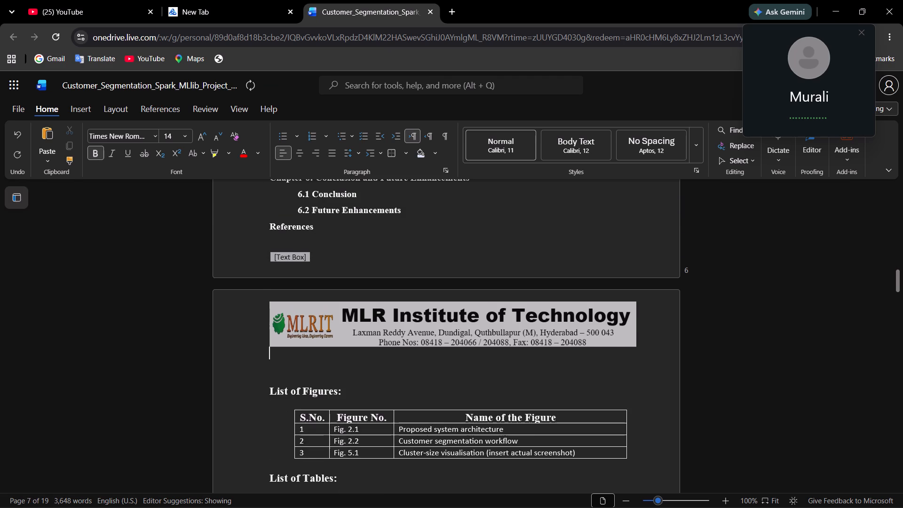
pyautogui.press('Delete')
pyautogui.press('Delete')
pyautogui.press('Delete')
# Select all the contents entries from Chapter 1: Introduction through References.
pyautogui.scroll(-3, 377, 404)
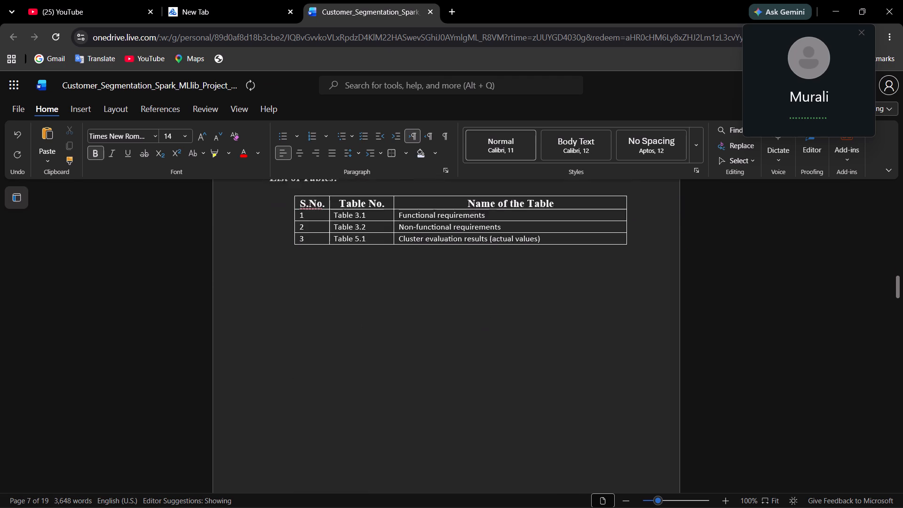
pyautogui.scroll(-3, 377, 404)
pyautogui.scroll(3, 377, 404)
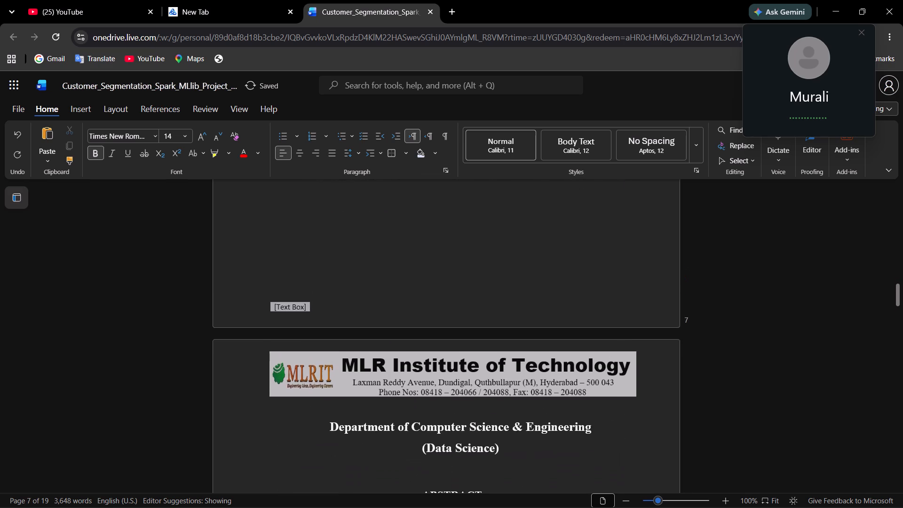
pyautogui.scroll(3, 377, 404)
pyautogui.scroll(-1, 399, 496)
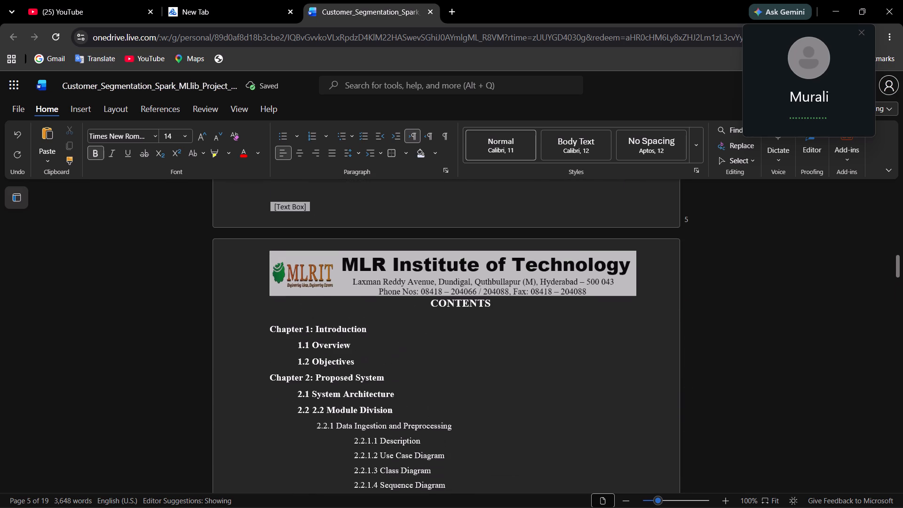
pyautogui.moveTo(271, 327); pyautogui.dragTo(337, 492)
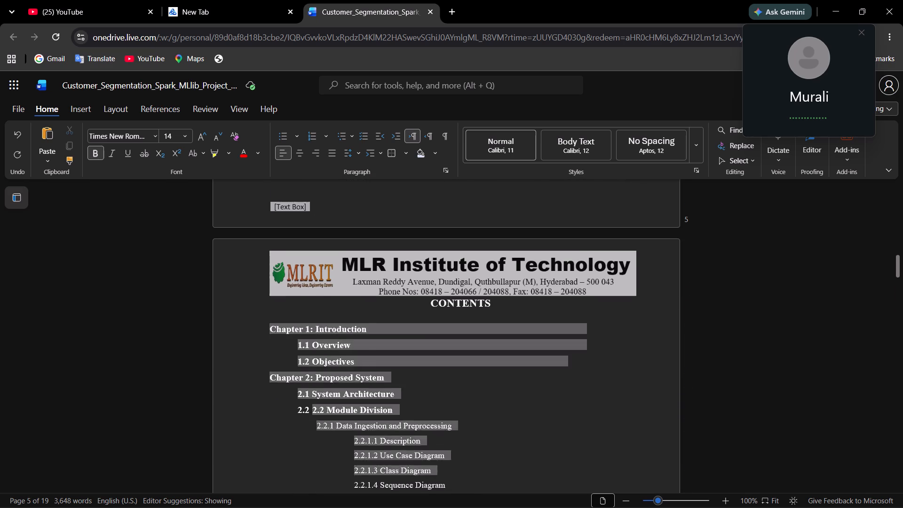
pyautogui.moveTo(337, 492); pyautogui.dragTo(342, 492)
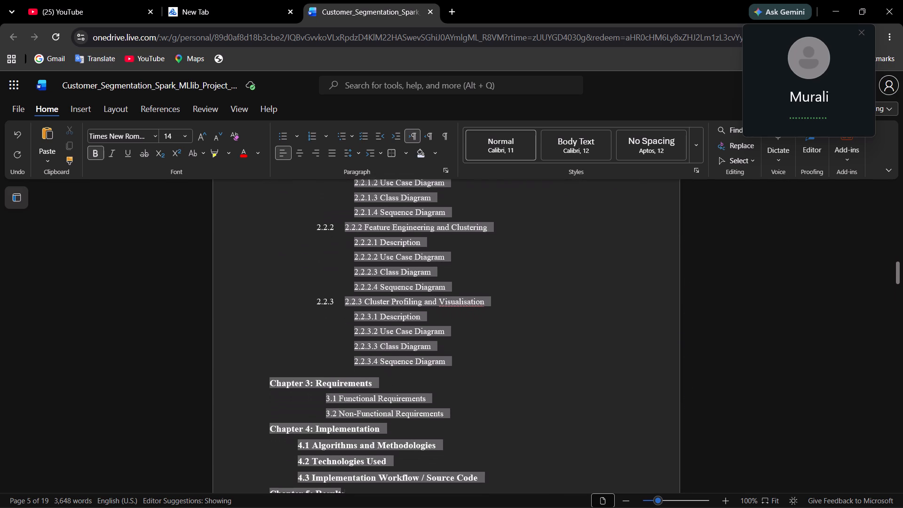
pyautogui.moveTo(342, 492); pyautogui.dragTo(324, 302)
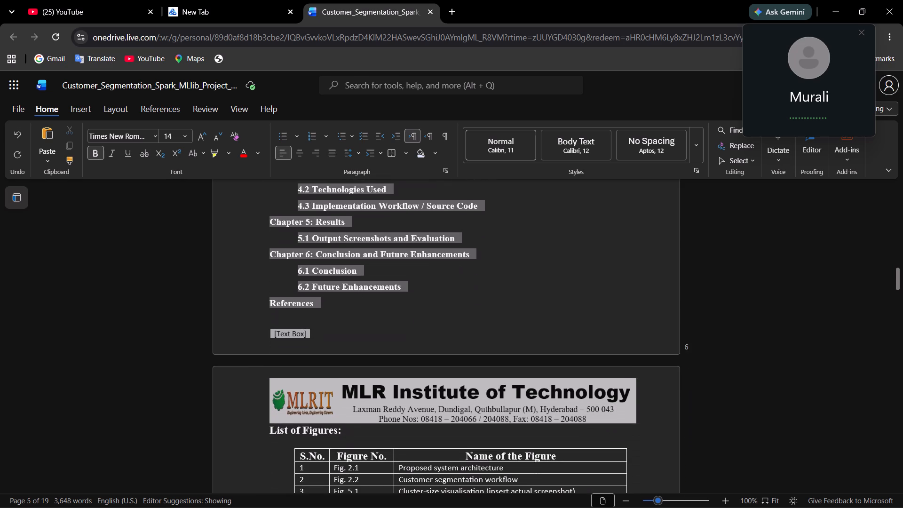
pyautogui.moveTo(324, 302); pyautogui.dragTo(323, 299)
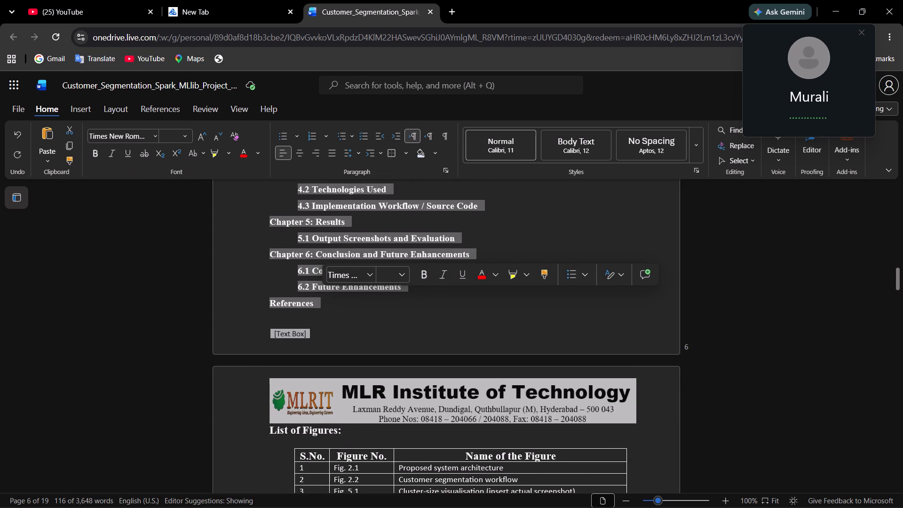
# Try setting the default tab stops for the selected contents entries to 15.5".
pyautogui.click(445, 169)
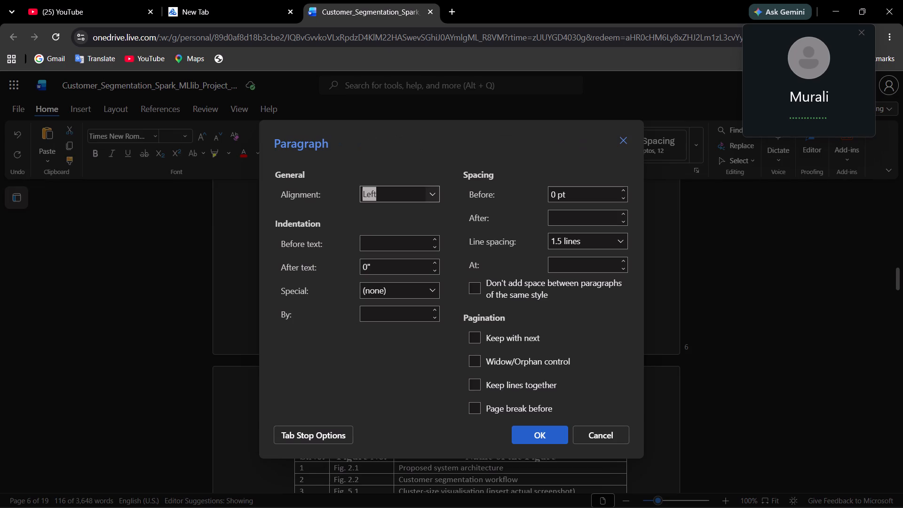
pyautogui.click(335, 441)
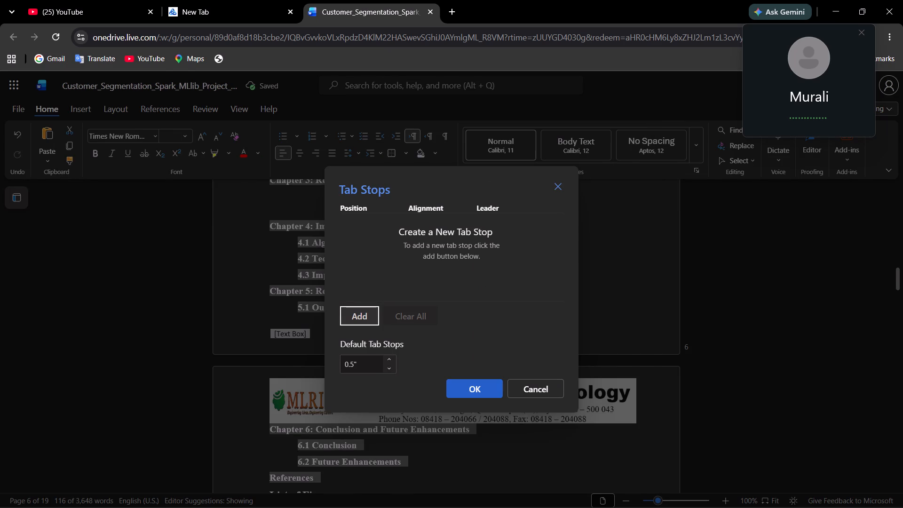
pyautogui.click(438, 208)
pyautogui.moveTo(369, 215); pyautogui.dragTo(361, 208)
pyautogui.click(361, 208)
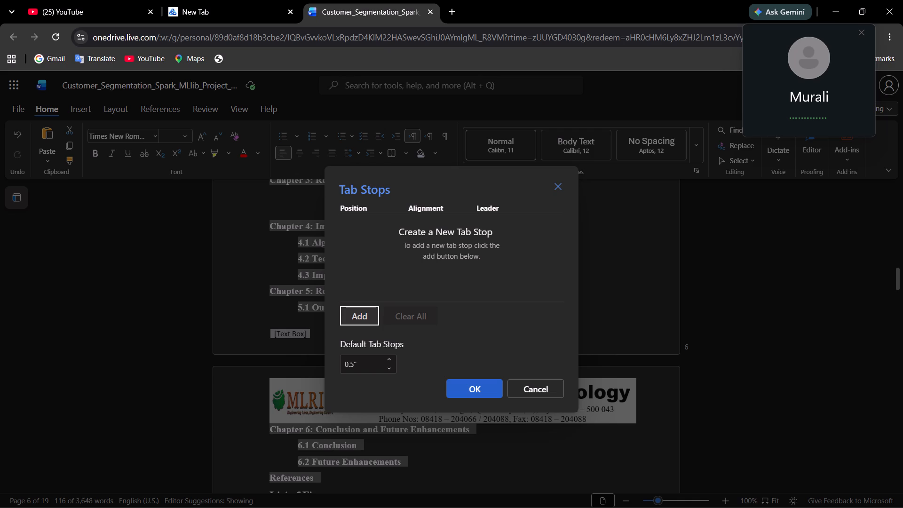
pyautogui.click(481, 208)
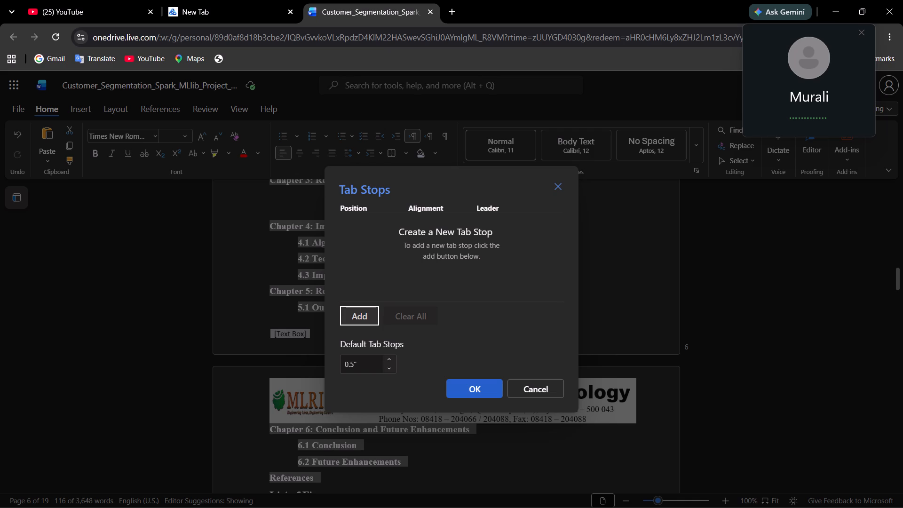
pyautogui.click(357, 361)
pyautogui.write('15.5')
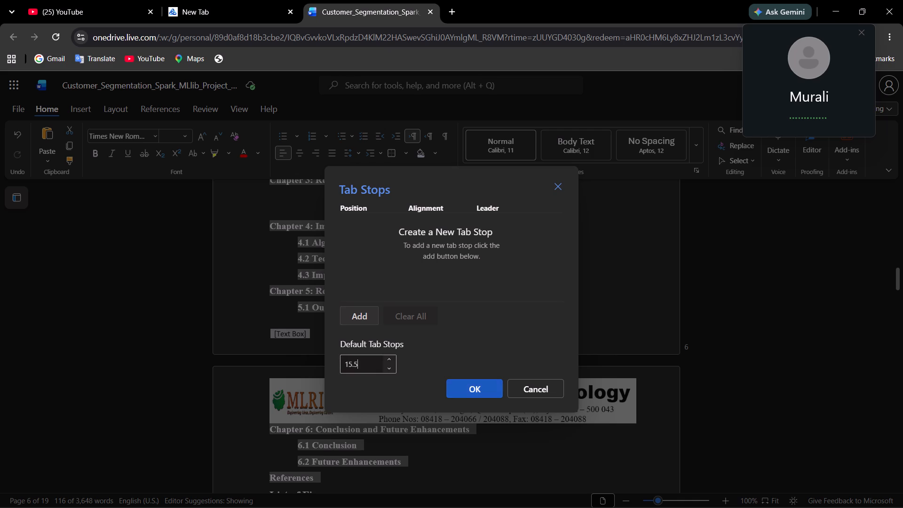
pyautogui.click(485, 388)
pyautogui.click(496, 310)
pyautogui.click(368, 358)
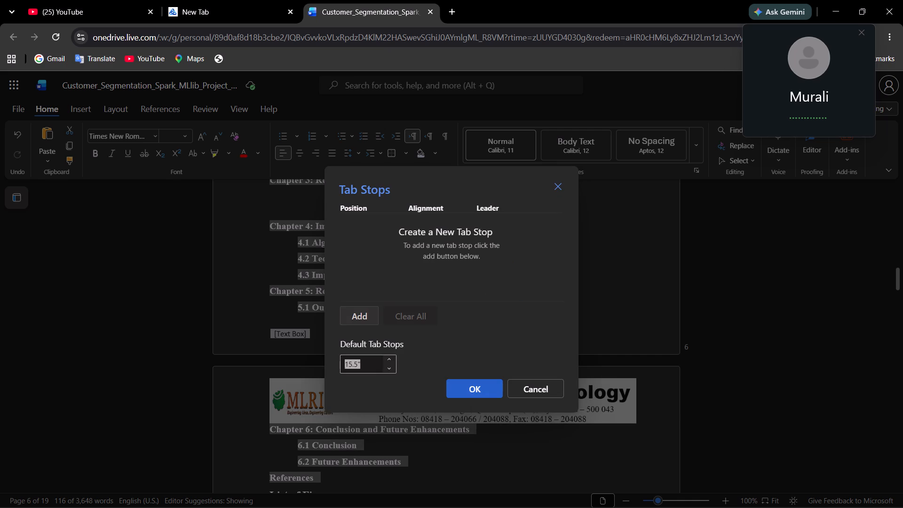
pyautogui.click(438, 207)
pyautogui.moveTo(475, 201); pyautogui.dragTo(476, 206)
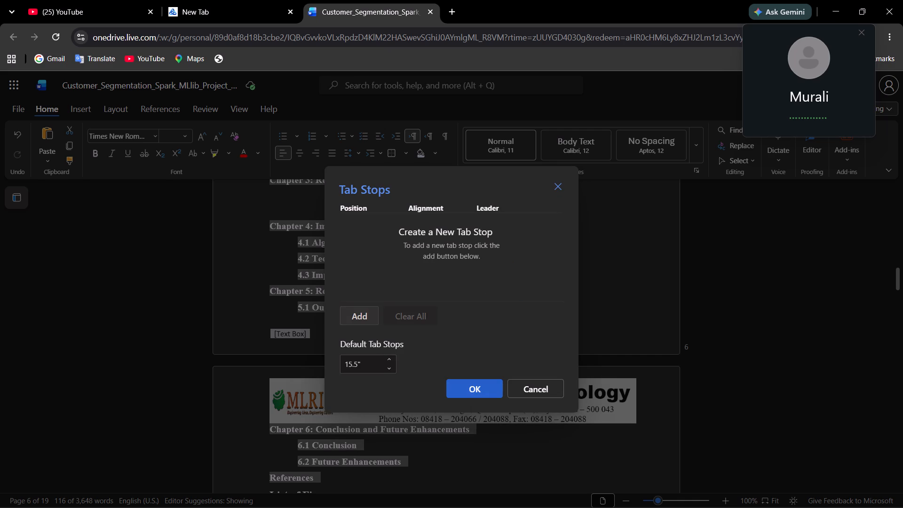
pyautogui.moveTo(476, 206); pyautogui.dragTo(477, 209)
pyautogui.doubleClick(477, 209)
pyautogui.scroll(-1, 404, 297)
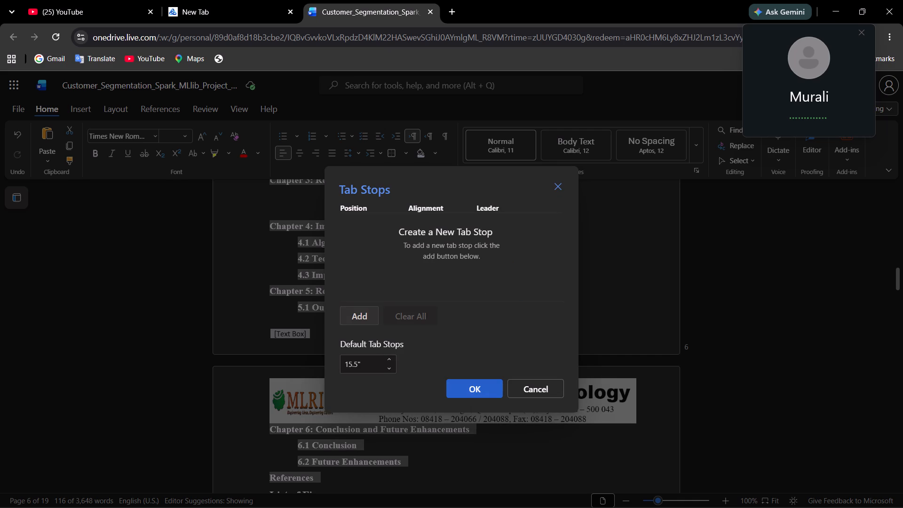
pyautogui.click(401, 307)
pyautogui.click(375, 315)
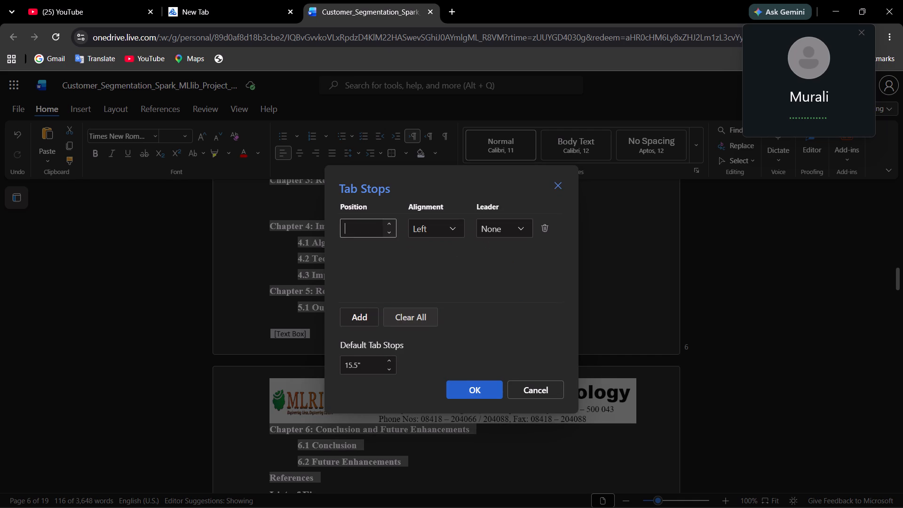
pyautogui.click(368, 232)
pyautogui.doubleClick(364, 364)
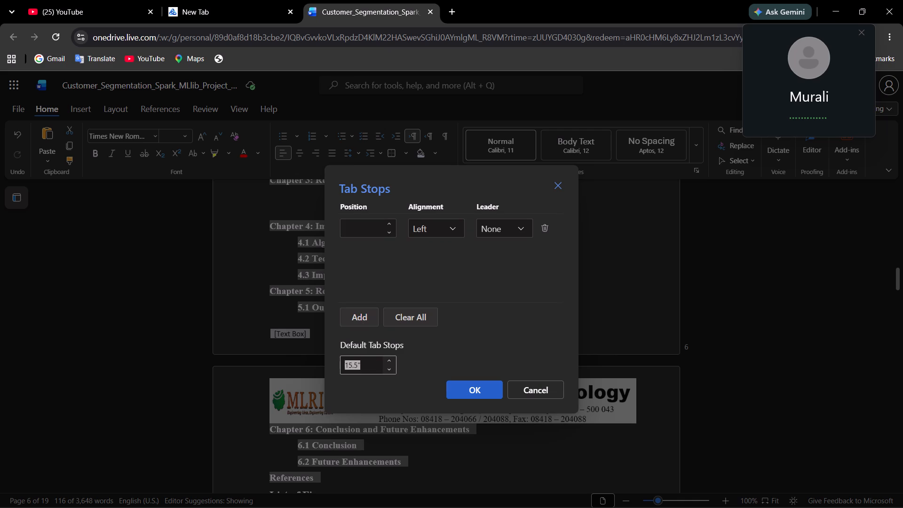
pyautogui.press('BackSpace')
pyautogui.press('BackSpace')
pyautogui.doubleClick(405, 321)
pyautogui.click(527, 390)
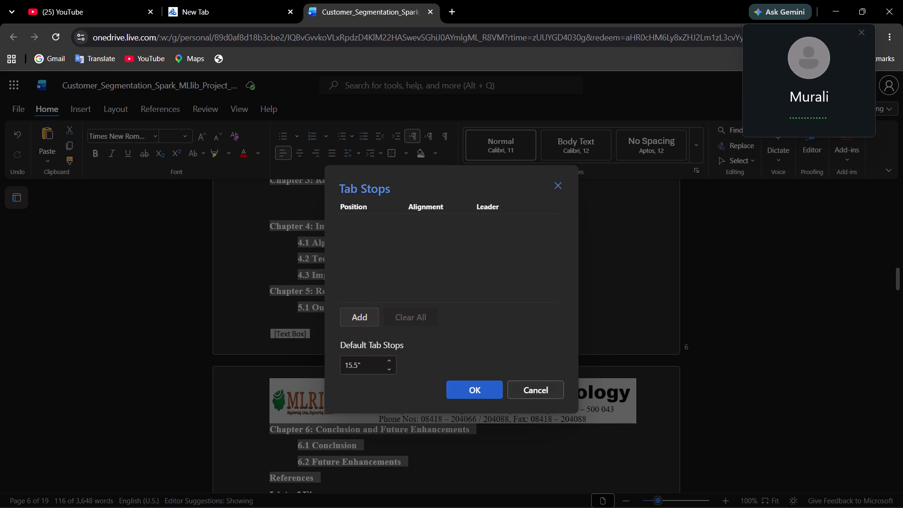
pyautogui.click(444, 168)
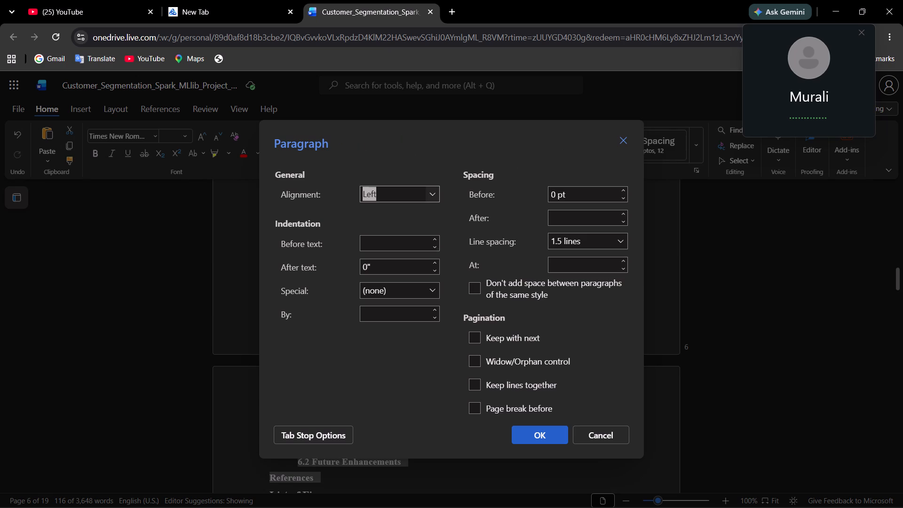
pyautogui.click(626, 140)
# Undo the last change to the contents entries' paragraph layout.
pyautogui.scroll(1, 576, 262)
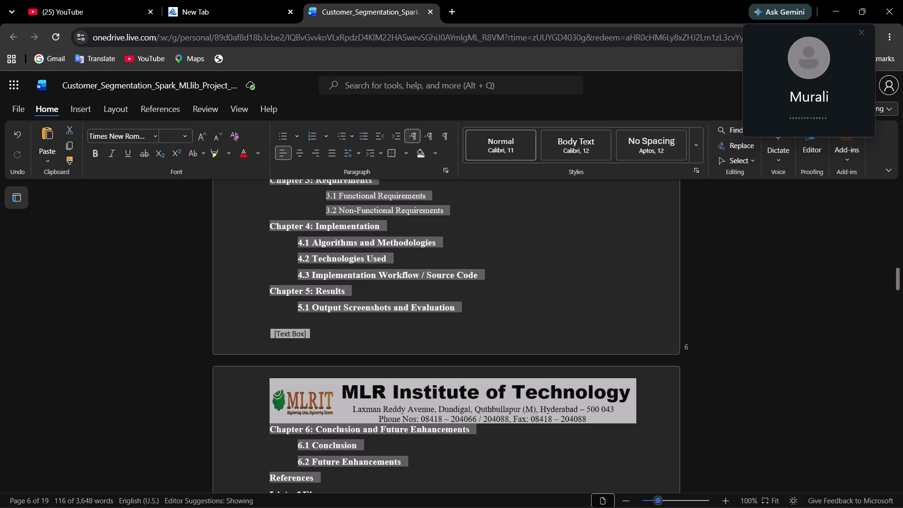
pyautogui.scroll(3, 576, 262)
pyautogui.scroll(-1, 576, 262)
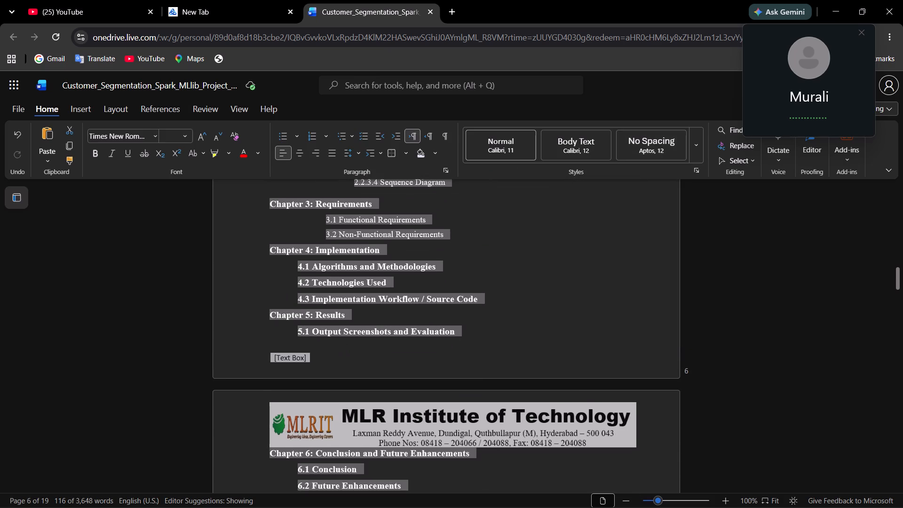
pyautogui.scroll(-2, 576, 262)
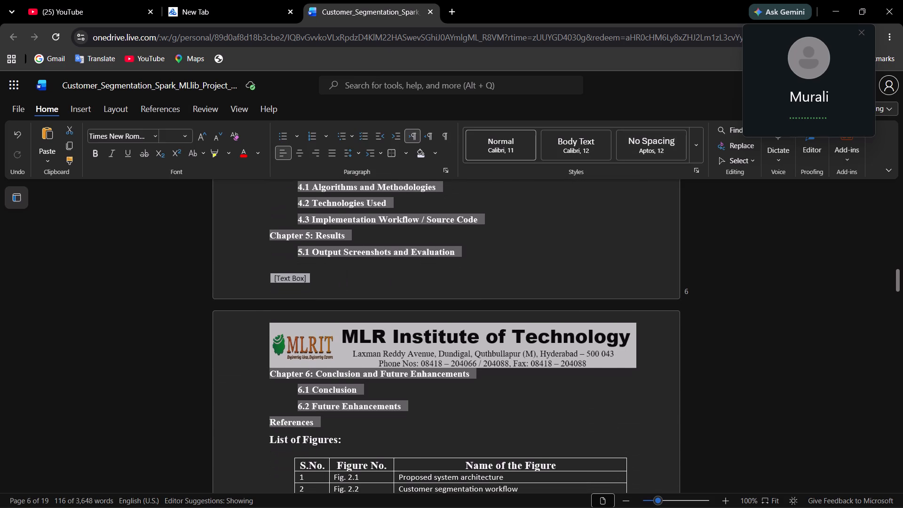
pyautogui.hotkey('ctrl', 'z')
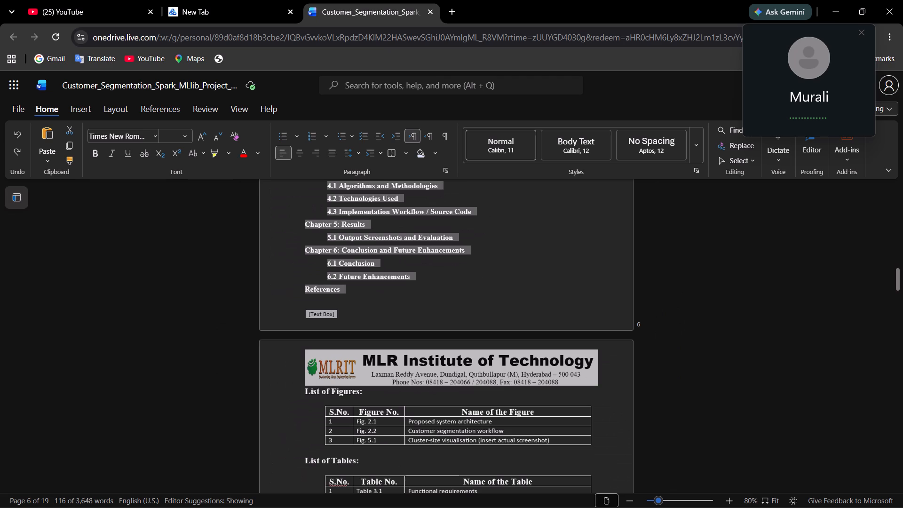
# Add a tab stop to the selected contents entries at position 15.5" with Right alignment and a dotted leader.
pyautogui.scroll(2, 576, 262)
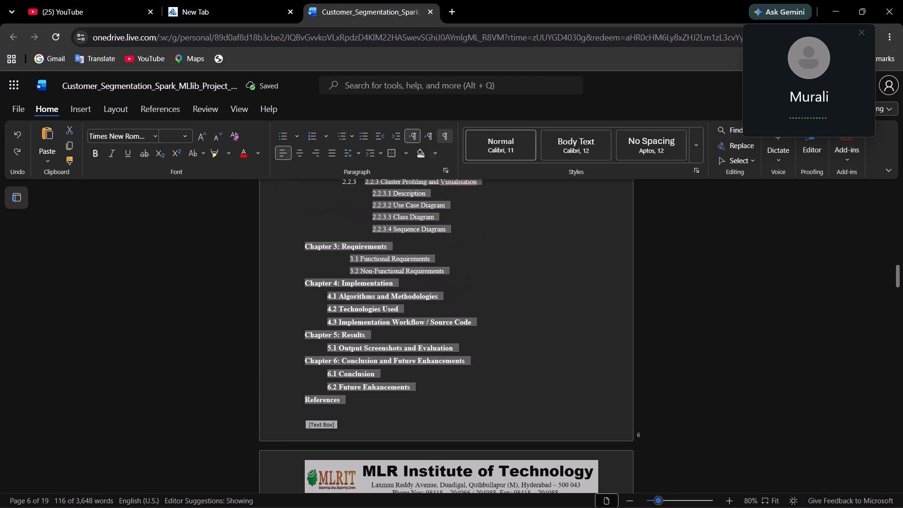
pyautogui.click(444, 169)
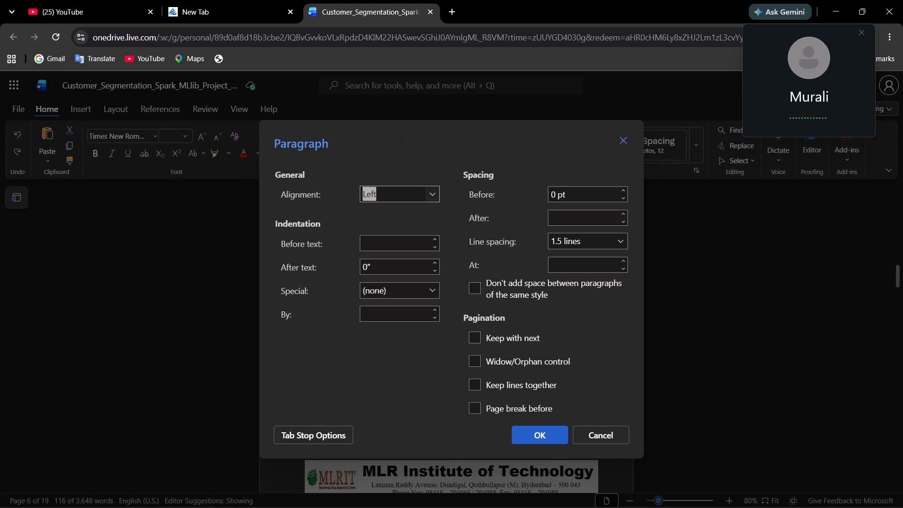
pyautogui.click(318, 432)
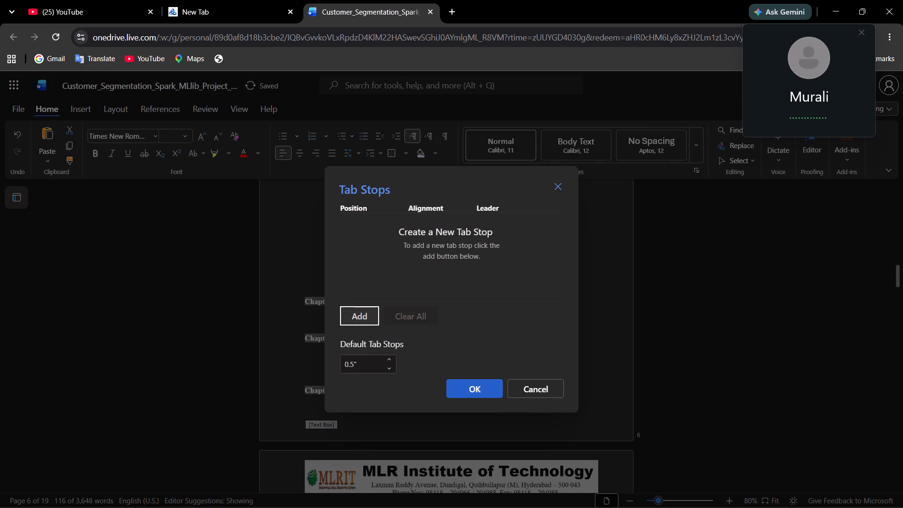
pyautogui.click(428, 211)
pyautogui.click(370, 313)
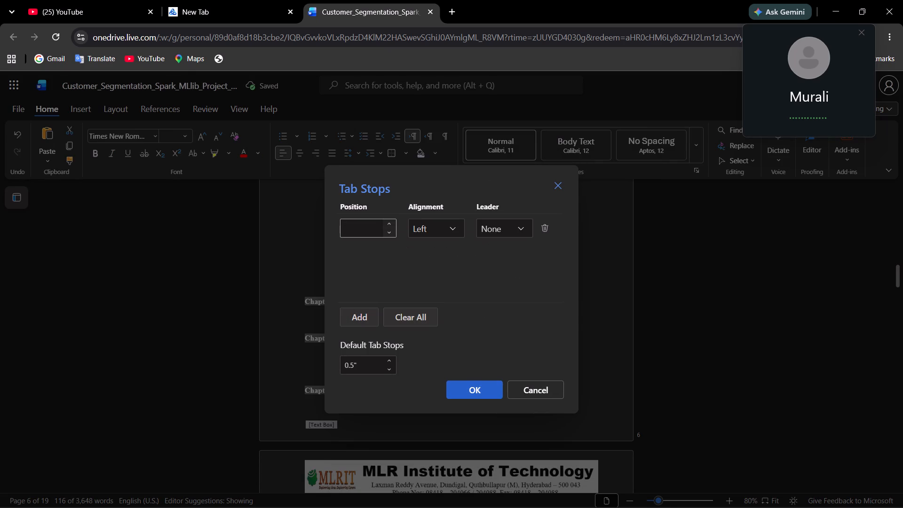
pyautogui.write('15.5')
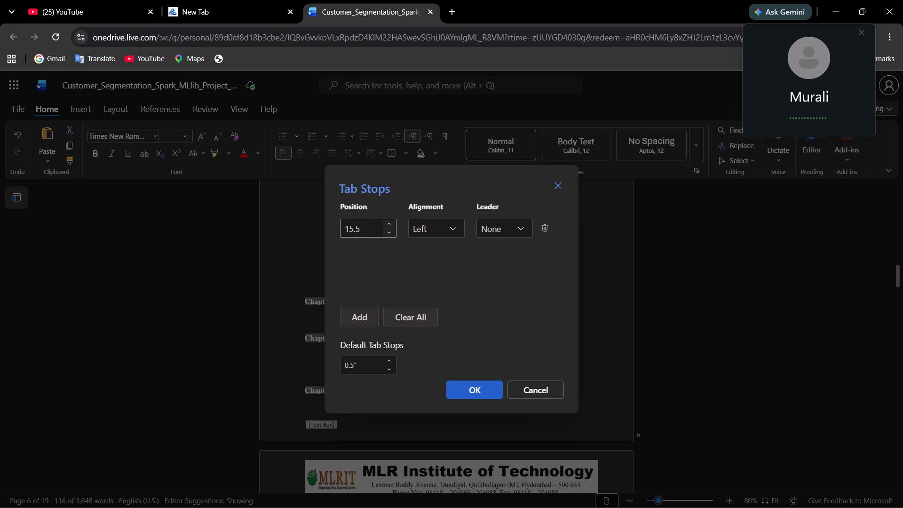
pyautogui.click(434, 231)
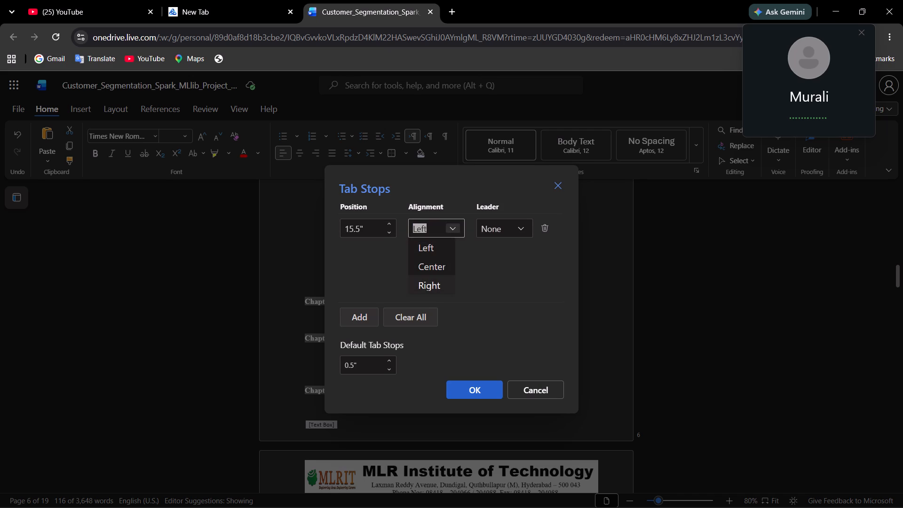
pyautogui.click(426, 287)
pyautogui.click(503, 230)
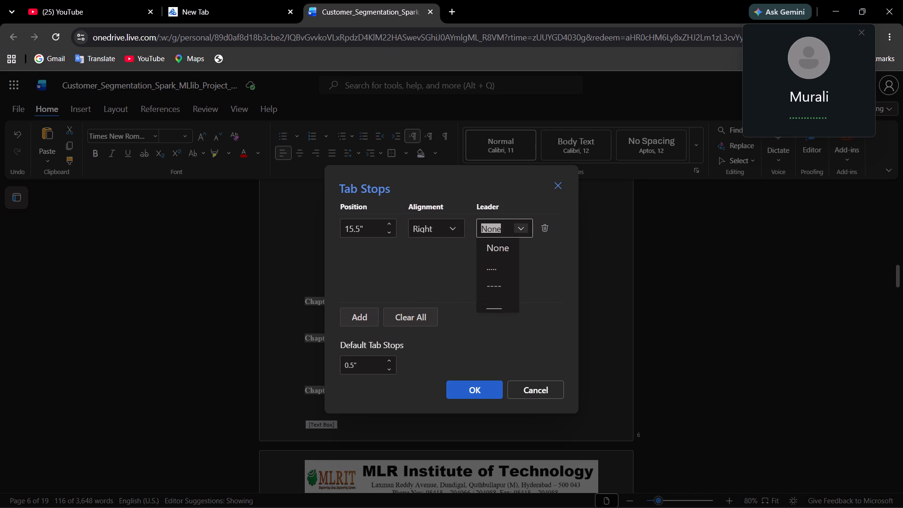
pyautogui.click(495, 274)
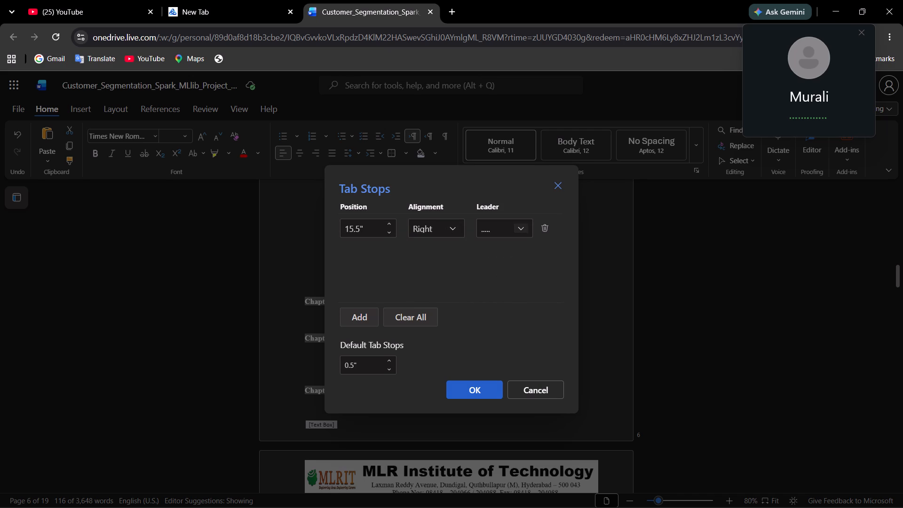
pyautogui.click(462, 386)
pyautogui.scroll(2, 501, 367)
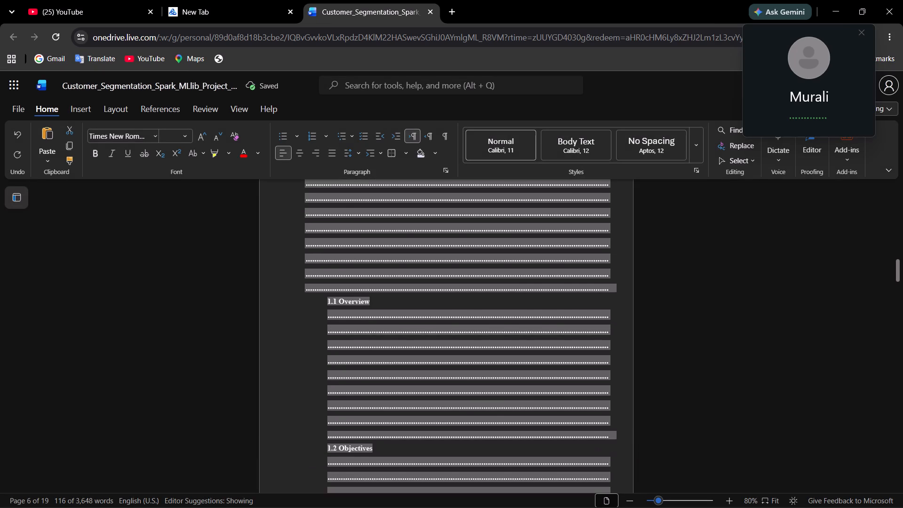
pyautogui.scroll(1, 501, 367)
pyautogui.scroll(-3, 501, 367)
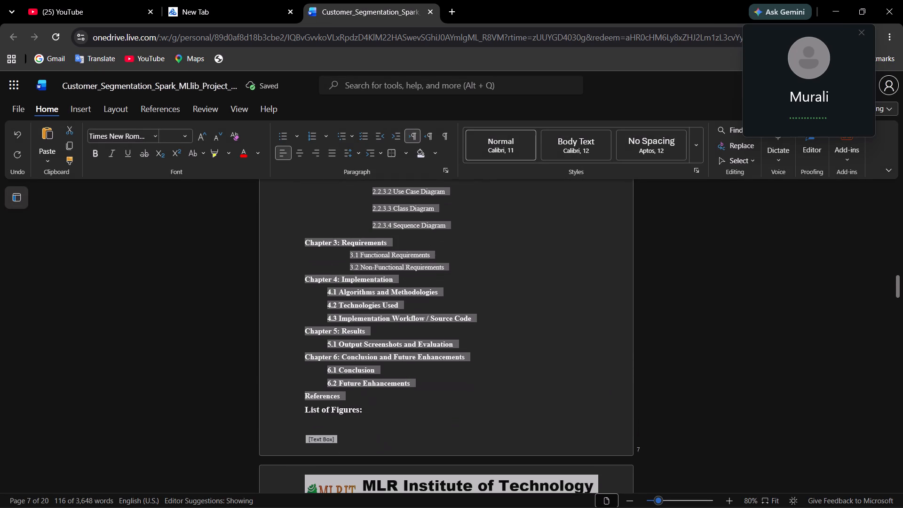
# Delete the surplus dotted-leader lines under Chapter 1: Introduction in the contents, leaving a single leader on the entry's own line.
pyautogui.scroll(-2, 501, 367)
pyautogui.scroll(4, 501, 367)
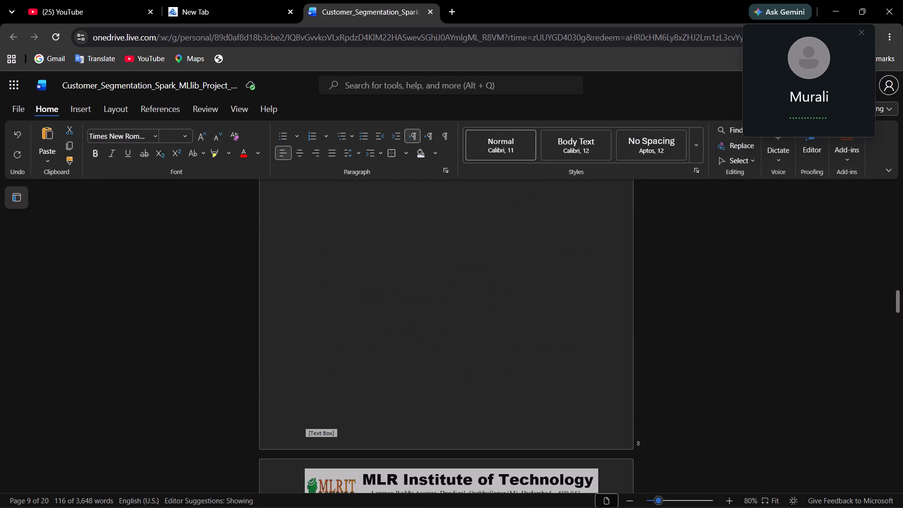
pyautogui.scroll(8, 501, 367)
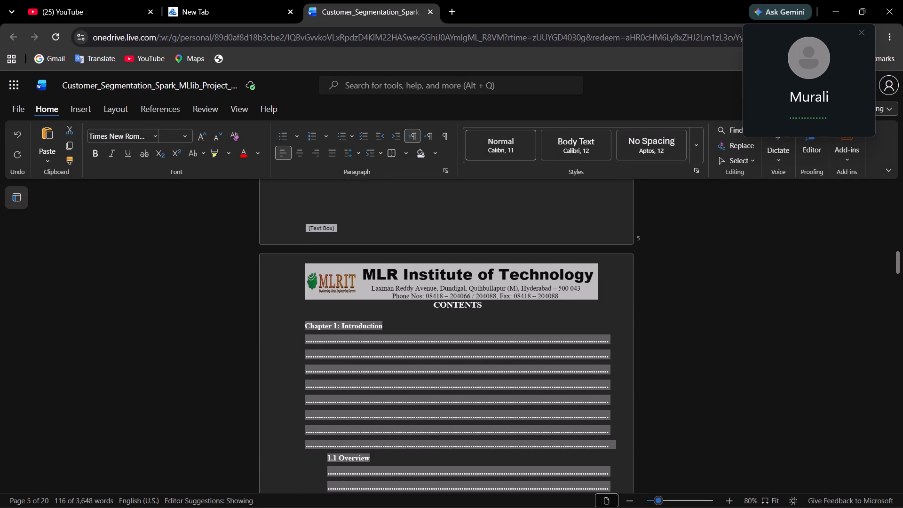
pyautogui.click(602, 428)
pyautogui.click(616, 442)
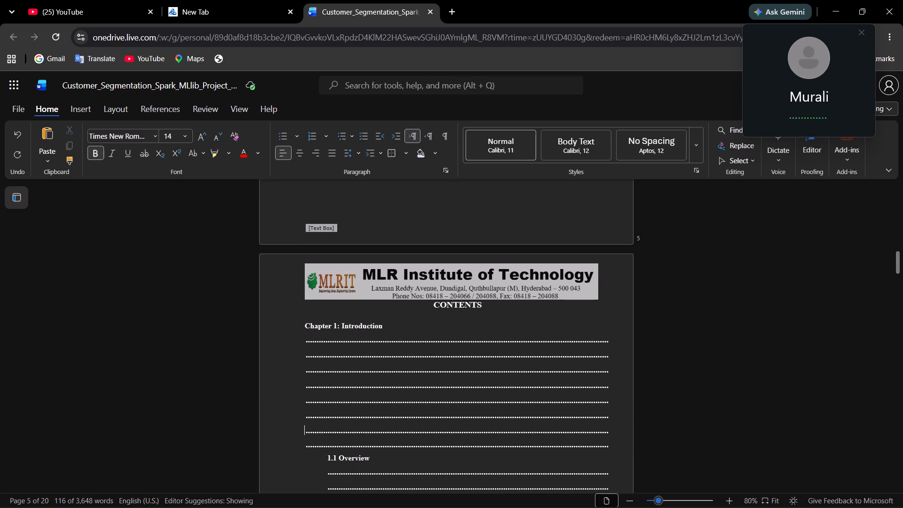
pyautogui.press('BackSpace')
pyautogui.press('BackSpace')
pyautogui.press('BackSpace')
pyautogui.press('BackSpace')
pyautogui.press('BackSpace')
pyautogui.press('BackSpace')
pyautogui.press('BackSpace')
pyautogui.press('BackSpace')
pyautogui.press('BackSpace')
pyautogui.press('BackSpace')
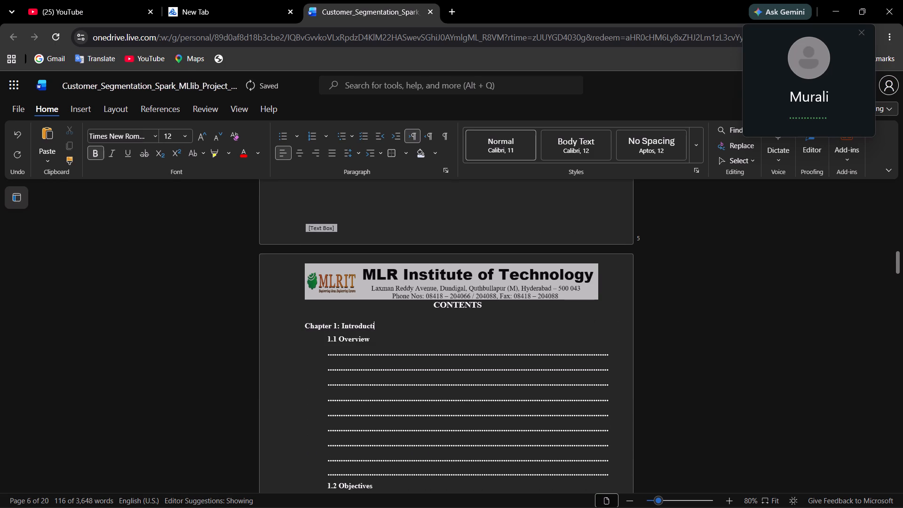
pyautogui.hotkey('ctrl', 'z')
pyautogui.hotkey('ctrl', 'z')
pyautogui.hotkey('ctrl', 'z')
pyautogui.press('BackSpace')
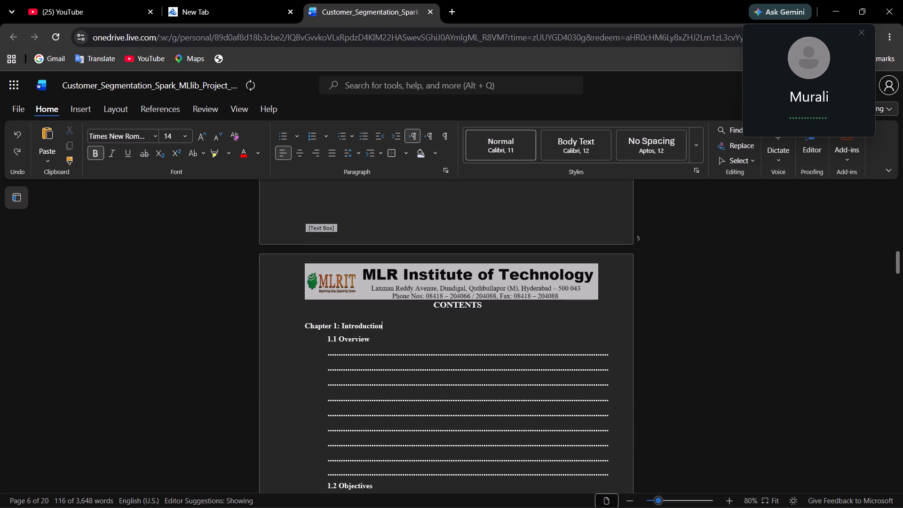
pyautogui.hotkey('ctrl', 'z')
# Remove the surplus dotted-leader lines under the 1.1 Overview contents entry, keeping one leader beside its title.
pyautogui.press('Down')
pyautogui.press('Down')
pyautogui.hotkey('ctrl', 'Down')
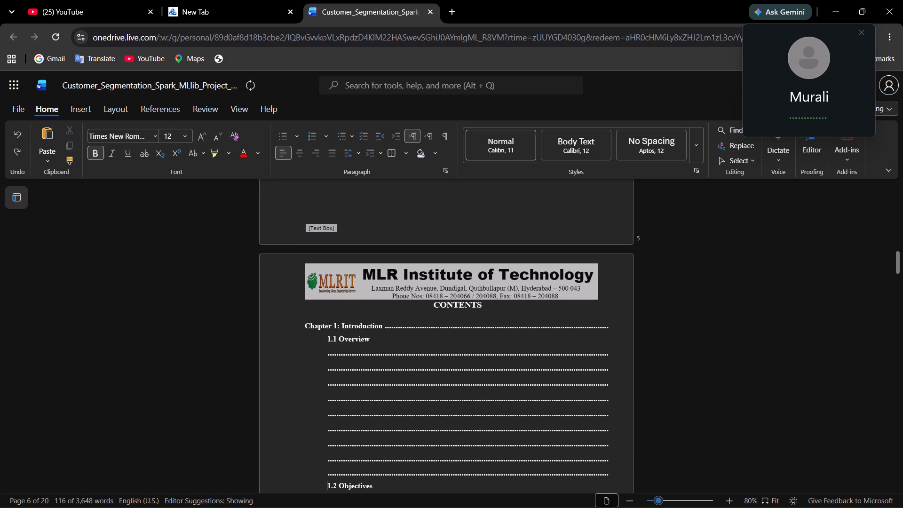
pyautogui.press('Down')
pyautogui.press('Up')
pyautogui.press('Left')
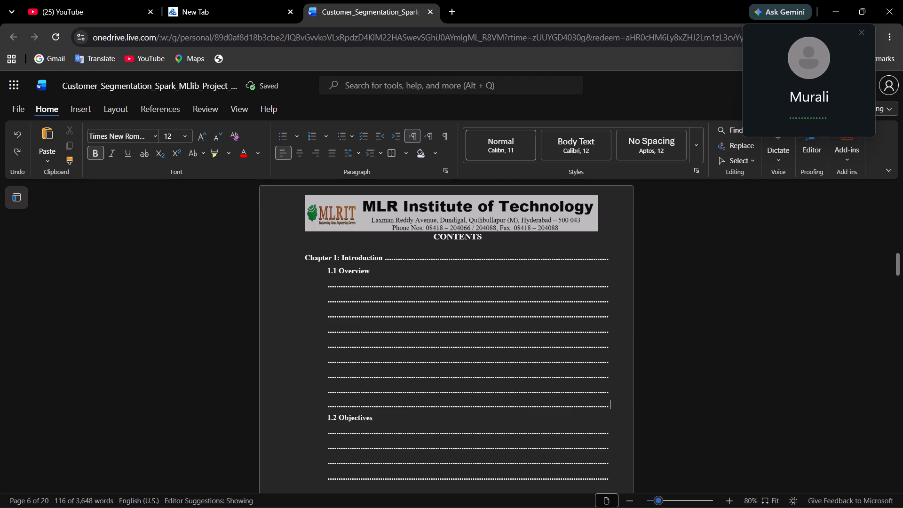
pyautogui.press('BackSpace')
pyautogui.press('BackSpace')
pyautogui.press('BackSpace')
pyautogui.press('BackSpace')
pyautogui.press('BackSpace')
pyautogui.press('BackSpace')
pyautogui.press('BackSpace')
pyautogui.press('BackSpace')
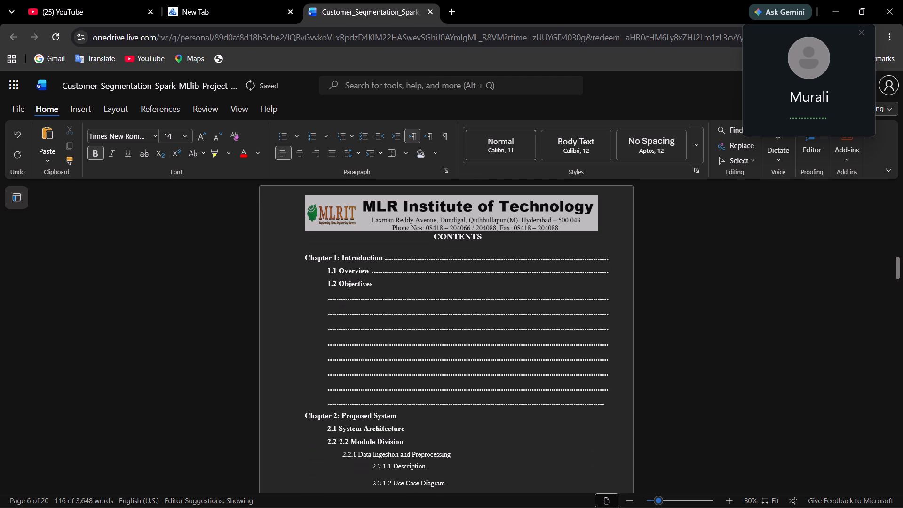
# Remove the surplus dotted-leader lines under the 1.2 Objectives contents entry, keeping one leader beside its title.
pyautogui.press('Down')
pyautogui.press('Down')
pyautogui.press('Down')
pyautogui.press('Down')
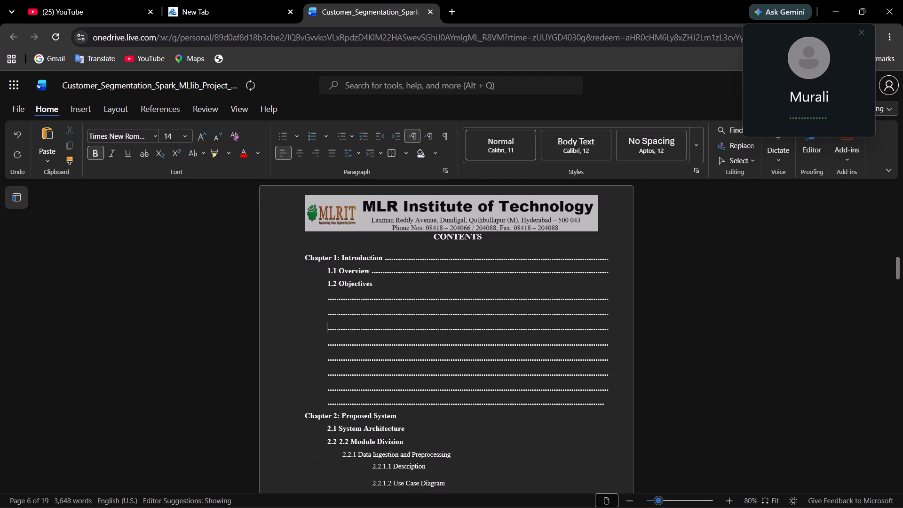
pyautogui.press('Down')
pyautogui.press('Down')
pyautogui.press('Down')
pyautogui.press('Down')
pyautogui.press('Down')
pyautogui.press('BackSpace')
pyautogui.press('BackSpace')
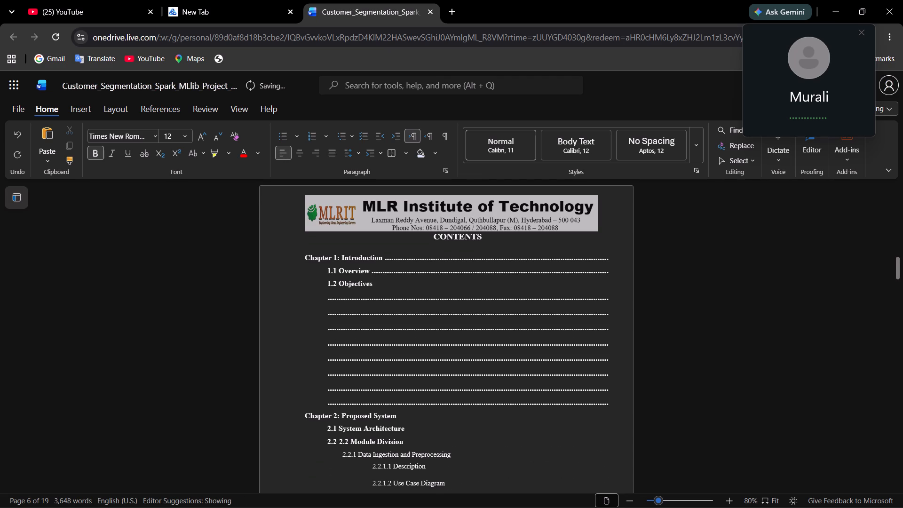
pyautogui.press('BackSpace')
pyautogui.press('BackSpace')
pyautogui.press('BackSpace')
pyautogui.press('BackSpace')
pyautogui.press('BackSpace')
pyautogui.press('BackSpace')
pyautogui.press('BackSpace')
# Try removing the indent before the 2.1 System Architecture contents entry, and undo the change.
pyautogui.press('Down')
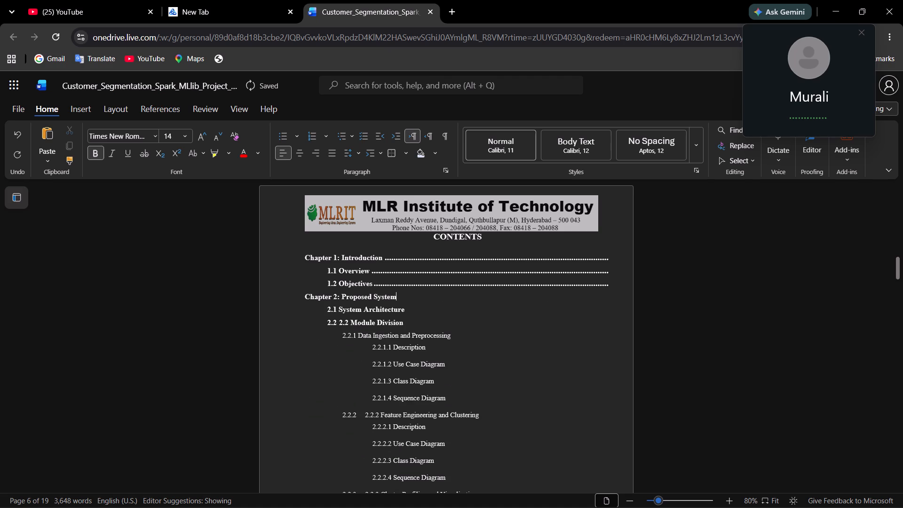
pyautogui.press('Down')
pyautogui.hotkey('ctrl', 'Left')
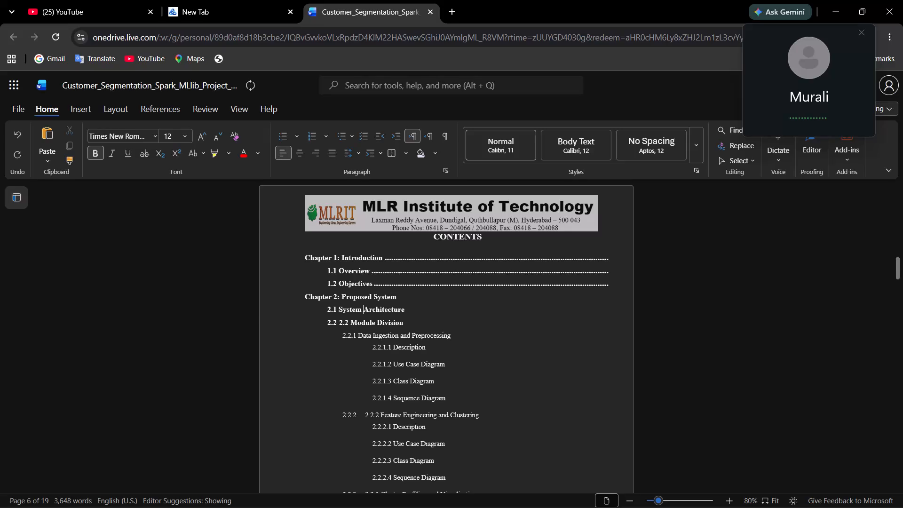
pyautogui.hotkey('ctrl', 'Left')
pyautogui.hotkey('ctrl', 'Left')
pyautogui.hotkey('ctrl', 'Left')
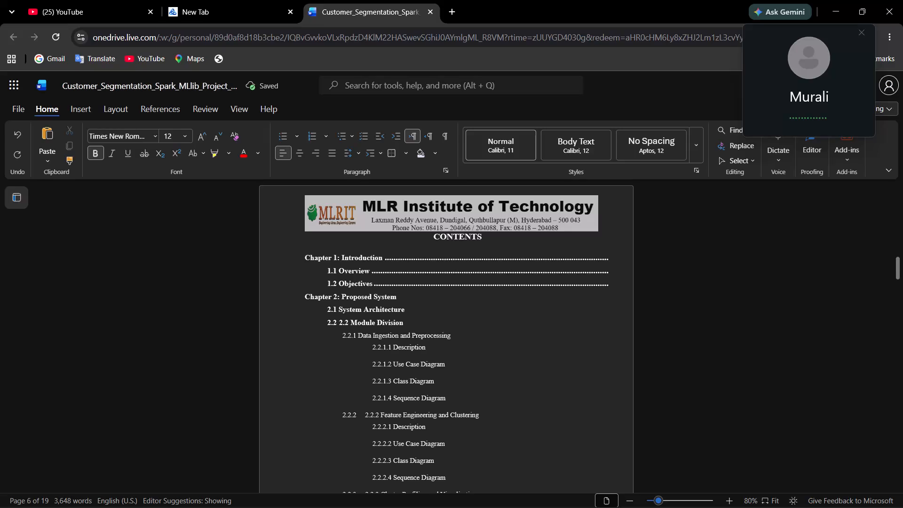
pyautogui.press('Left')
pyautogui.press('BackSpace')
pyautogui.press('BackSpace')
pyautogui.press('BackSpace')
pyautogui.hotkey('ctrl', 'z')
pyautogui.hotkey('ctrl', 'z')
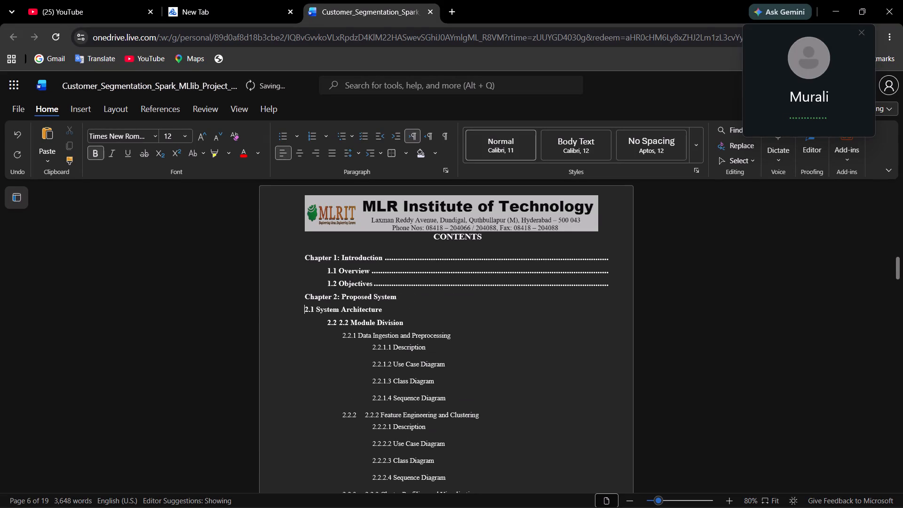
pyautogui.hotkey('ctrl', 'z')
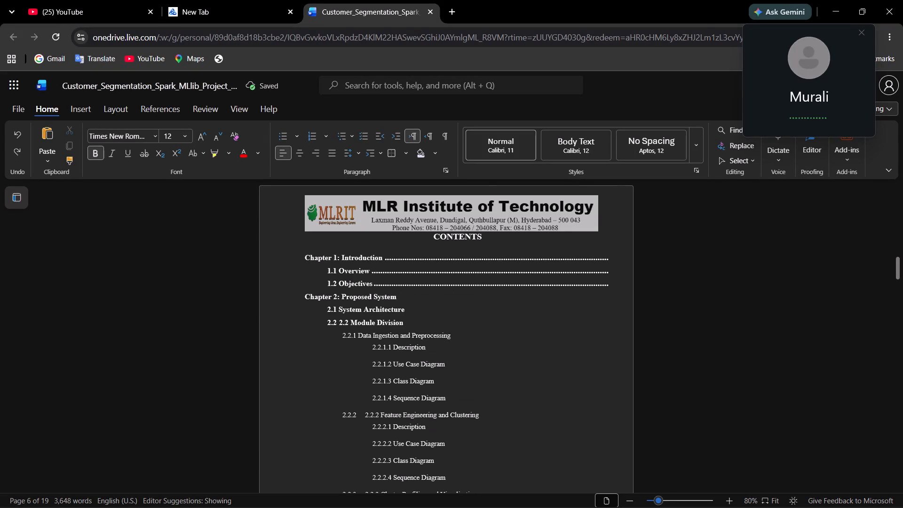
# Review the remaining contents entries through References and the following pages up to the Chapter 1 INTRODUCTION heading.
pyautogui.scroll(-4, 668, 430)
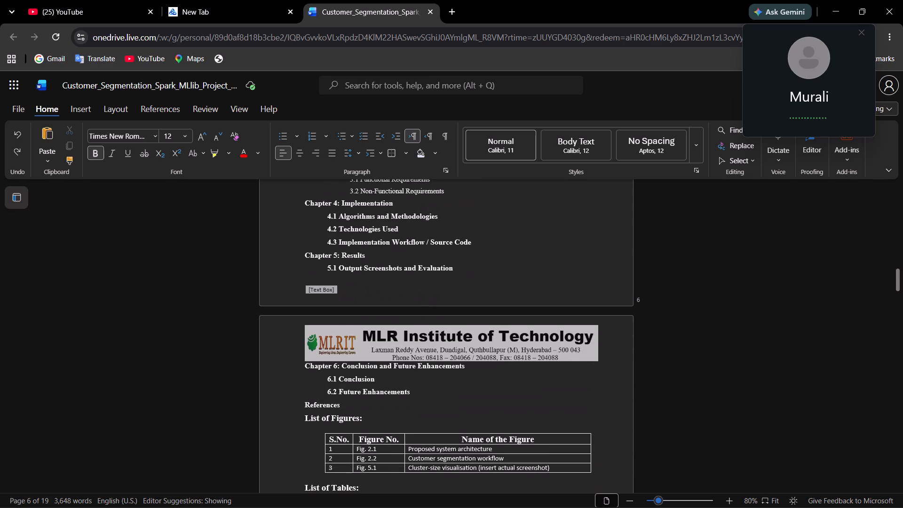
pyautogui.scroll(1, 576, 451)
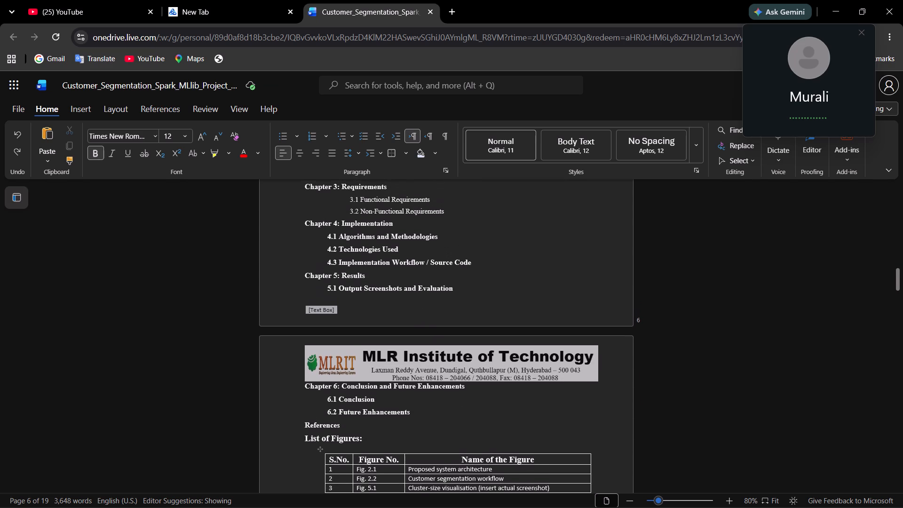
pyautogui.scroll(1, 576, 451)
pyautogui.click(405, 411)
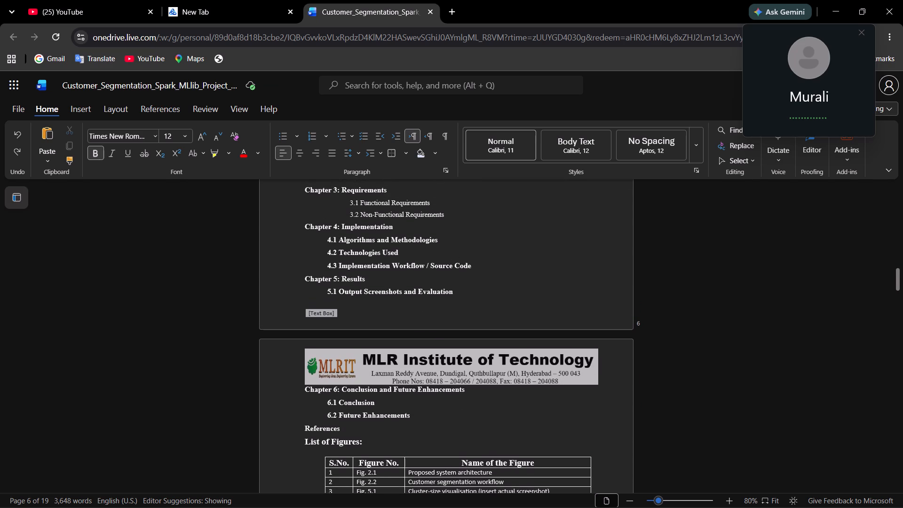
pyautogui.doubleClick(404, 414)
pyautogui.doubleClick(395, 414)
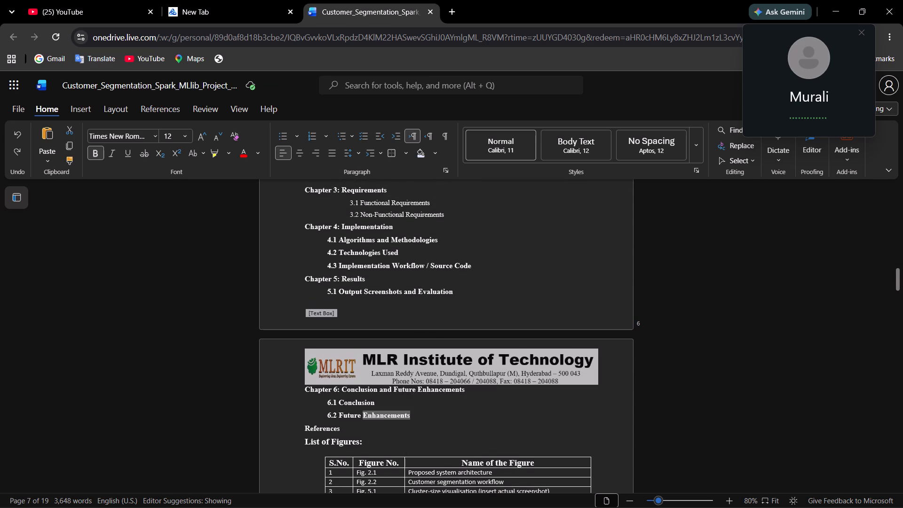
pyautogui.click(420, 413)
pyautogui.moveTo(344, 428); pyautogui.dragTo(346, 354)
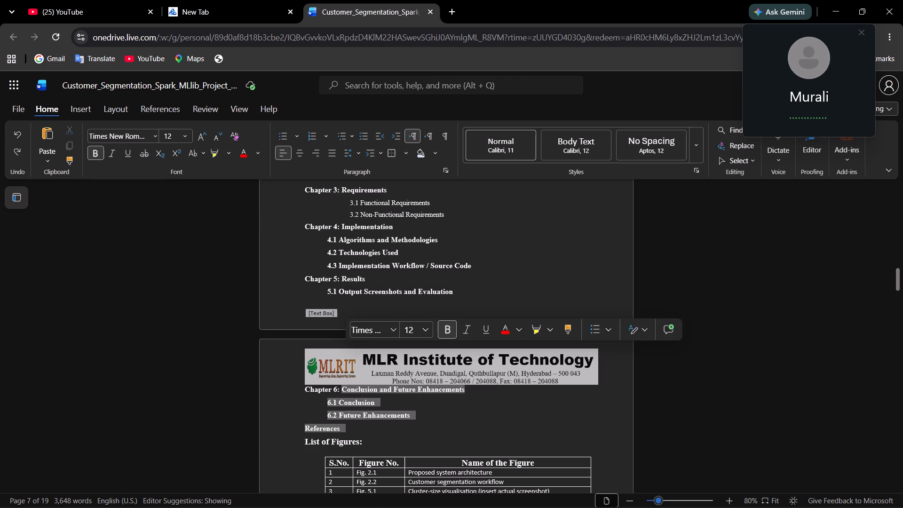
pyautogui.click(269, 445)
pyautogui.scroll(-1, 393, 414)
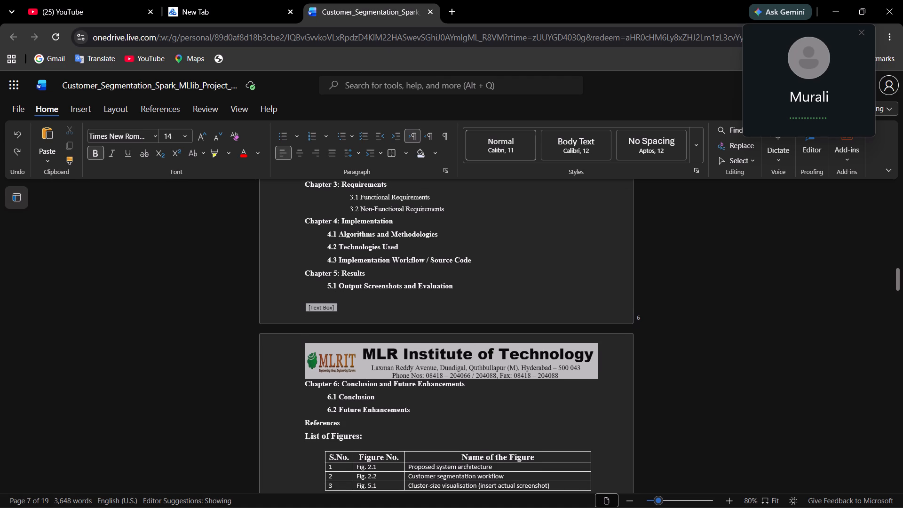
pyautogui.scroll(-1, 558, 353)
pyautogui.scroll(1, 558, 353)
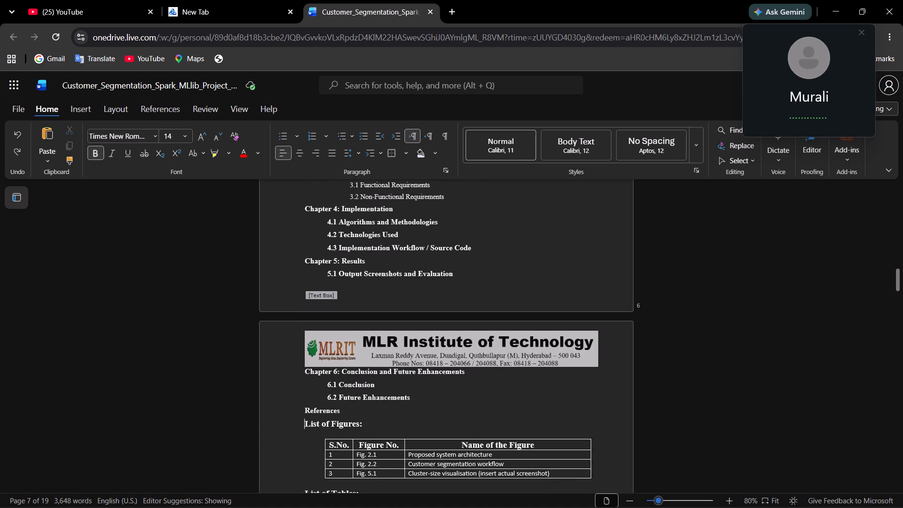
pyautogui.scroll(2, 558, 353)
pyautogui.scroll(-6, 558, 353)
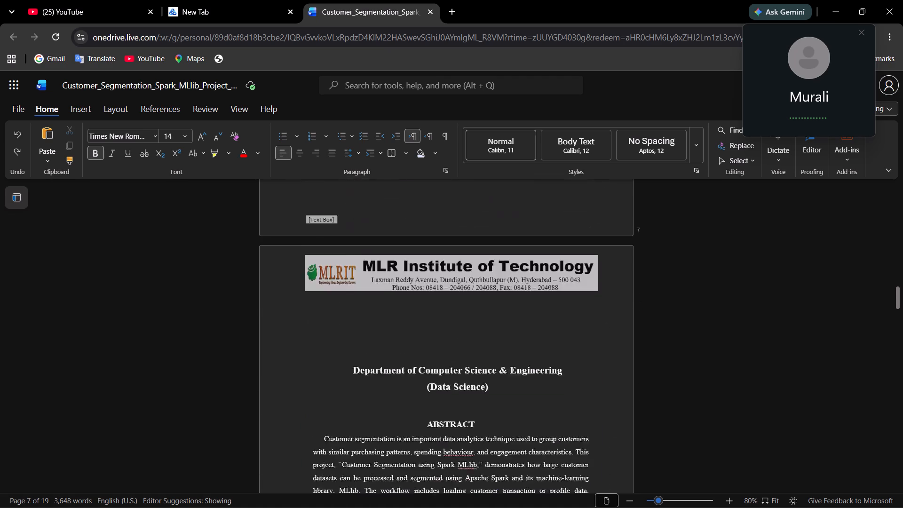
pyautogui.scroll(-7, 558, 353)
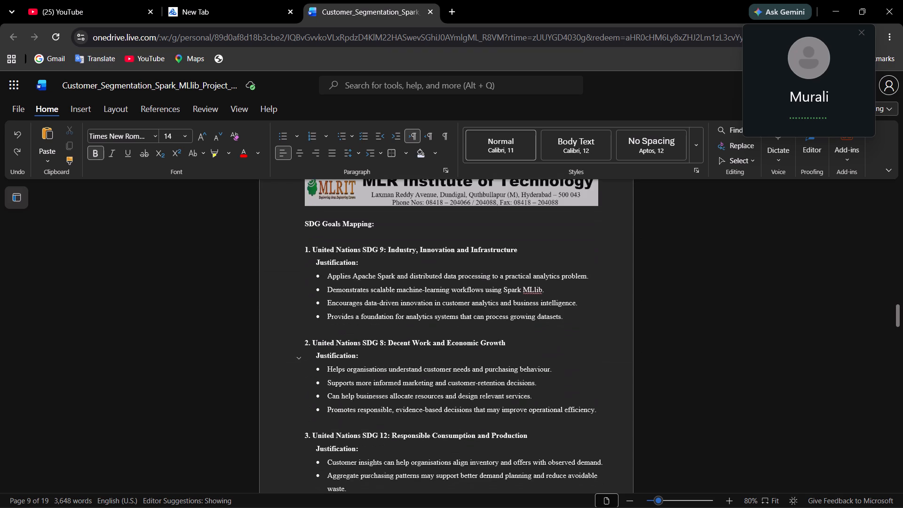
pyautogui.scroll(-4, 558, 353)
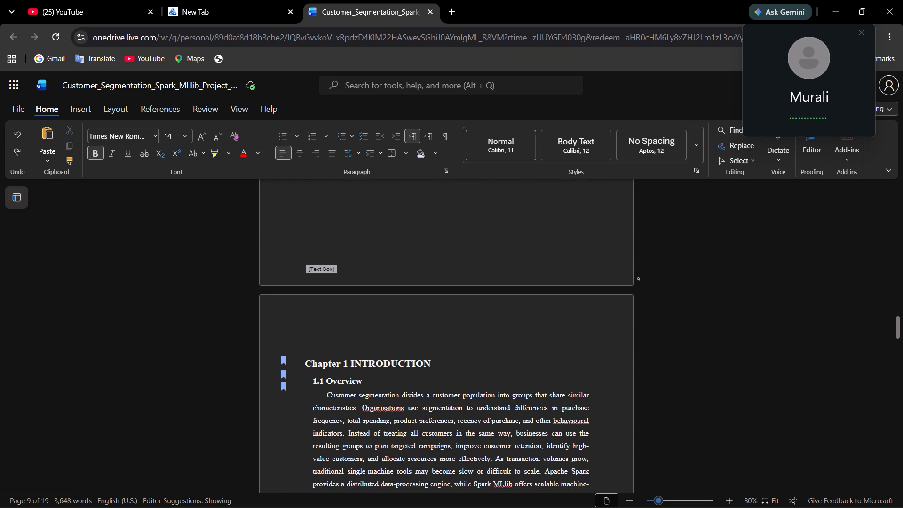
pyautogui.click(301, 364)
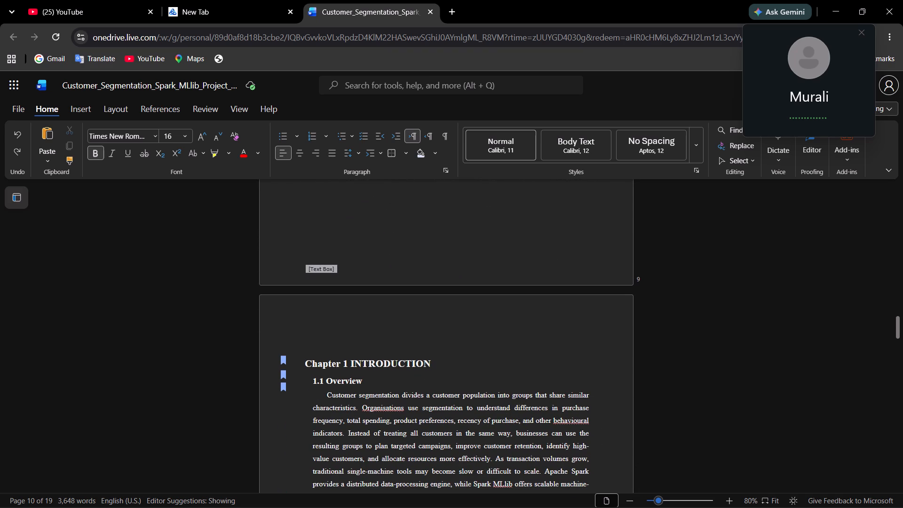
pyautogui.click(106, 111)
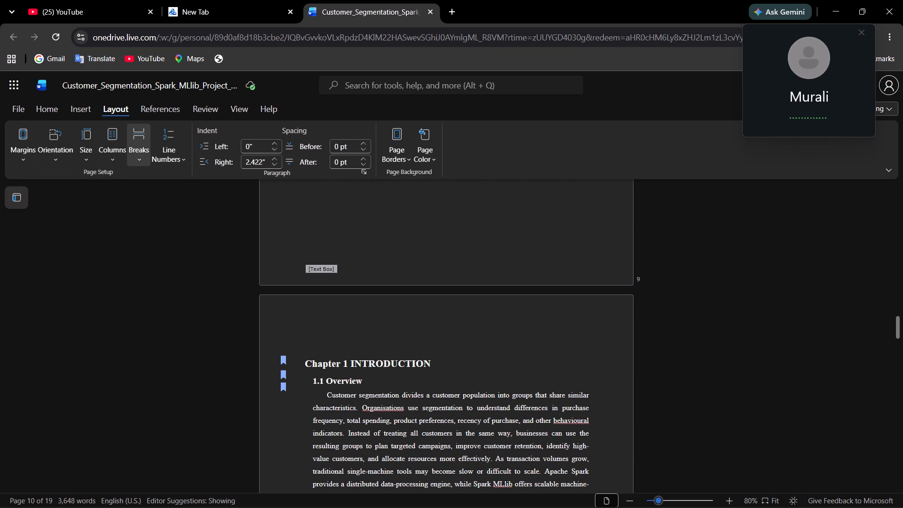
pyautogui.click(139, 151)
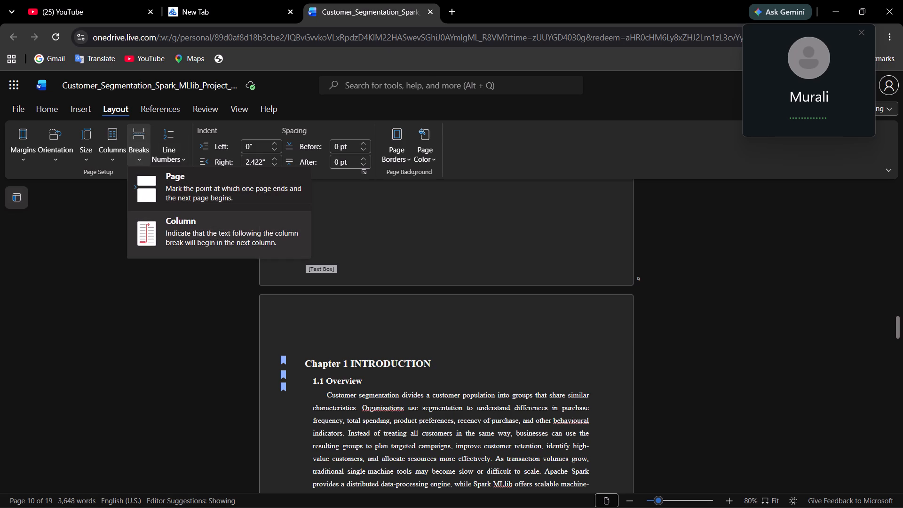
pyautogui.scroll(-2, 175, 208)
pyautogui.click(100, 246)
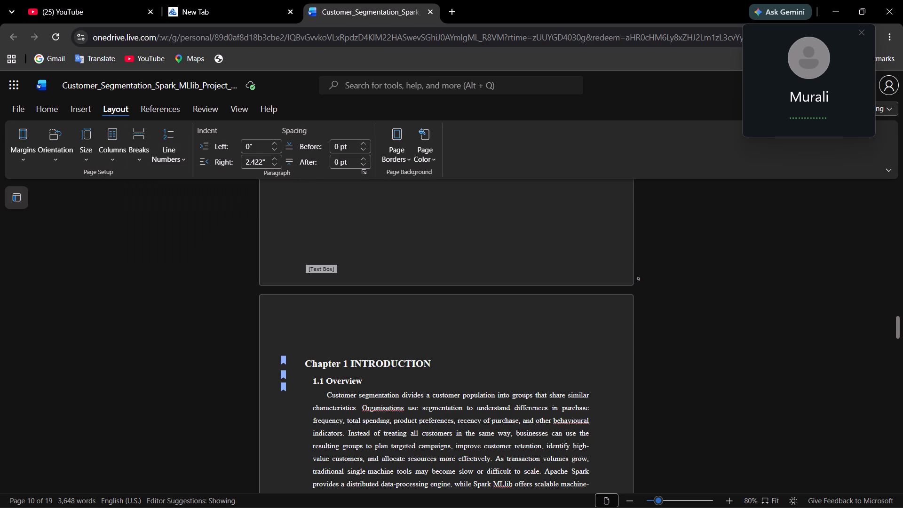
# Download a copy of the customer segmentation report.
pyautogui.click(13, 79)
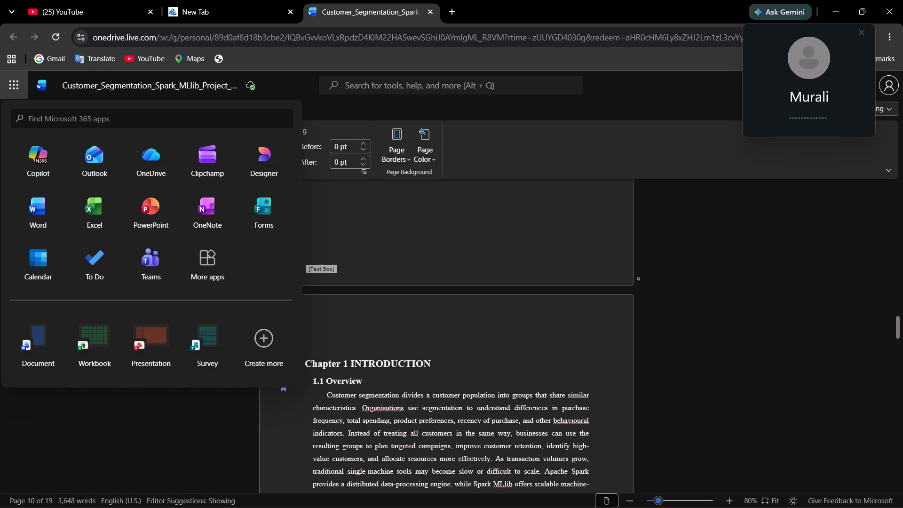
pyautogui.click(20, 82)
pyautogui.click(15, 105)
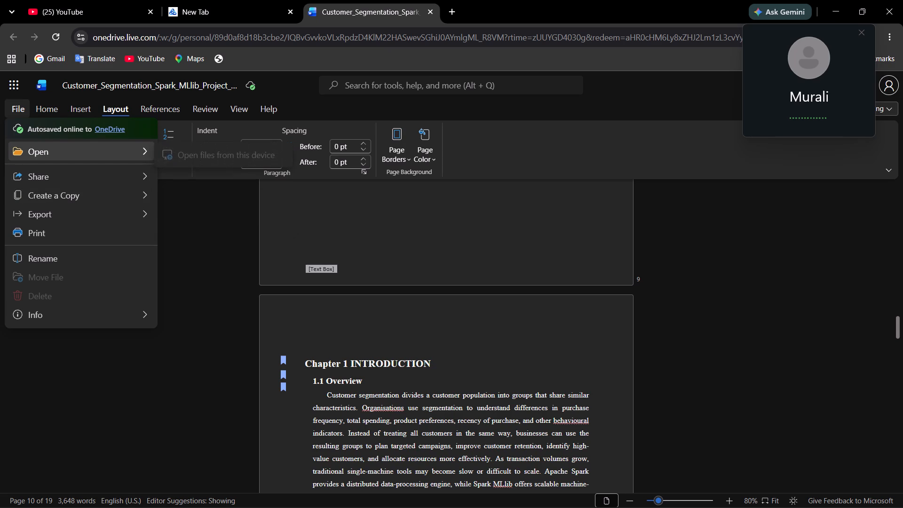
pyautogui.click(88, 219)
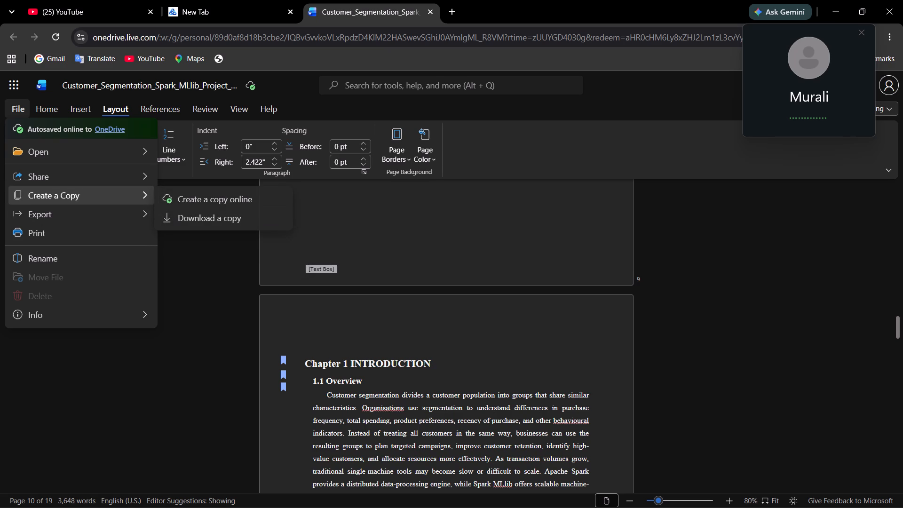
pyautogui.click(190, 210)
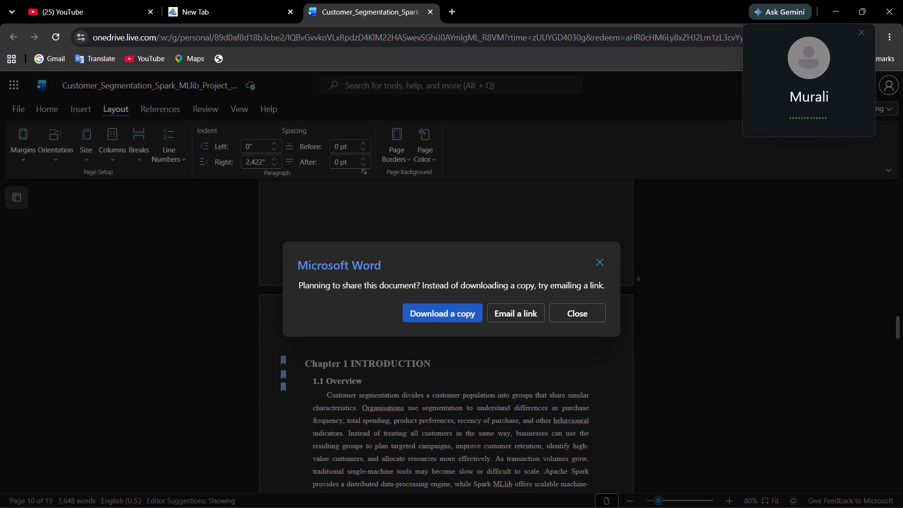
pyautogui.click(430, 316)
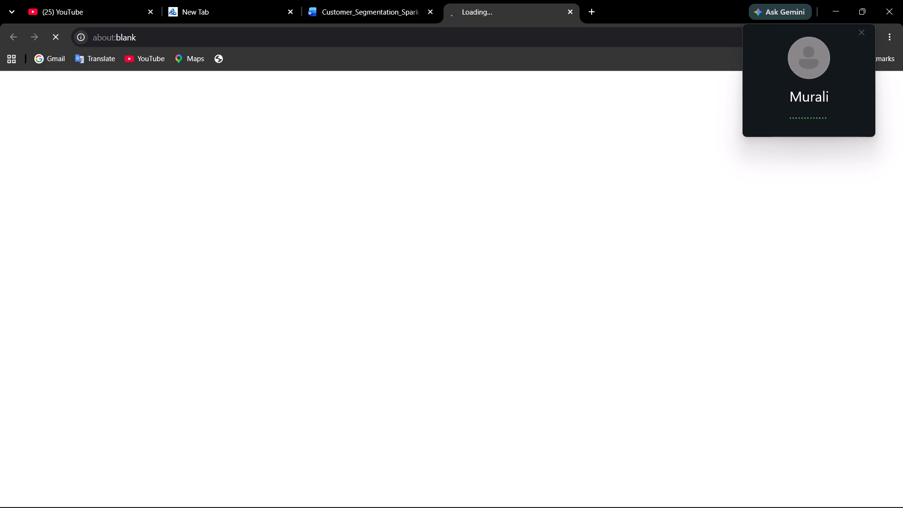
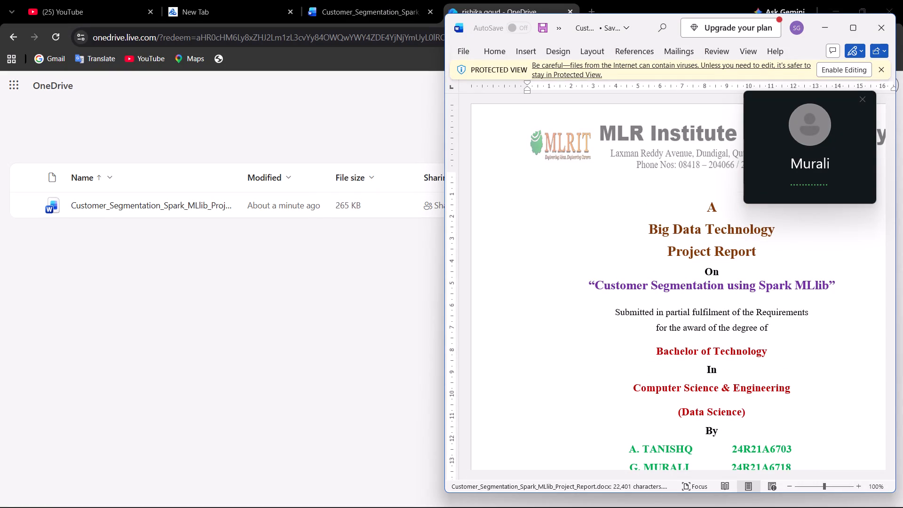
# Maximize the downloaded customer segmentation report and enable editing in it.
pyautogui.click(856, 27)
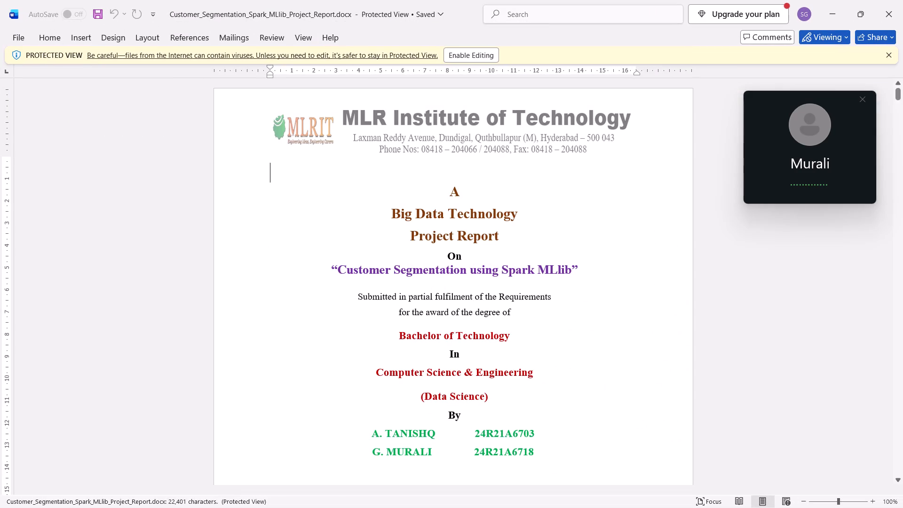
pyautogui.click(463, 51)
# Review the downloaded report's front pages from the title page through the certificate, declaration, acknowledgement and contents.
pyautogui.scroll(-1, 423, 200)
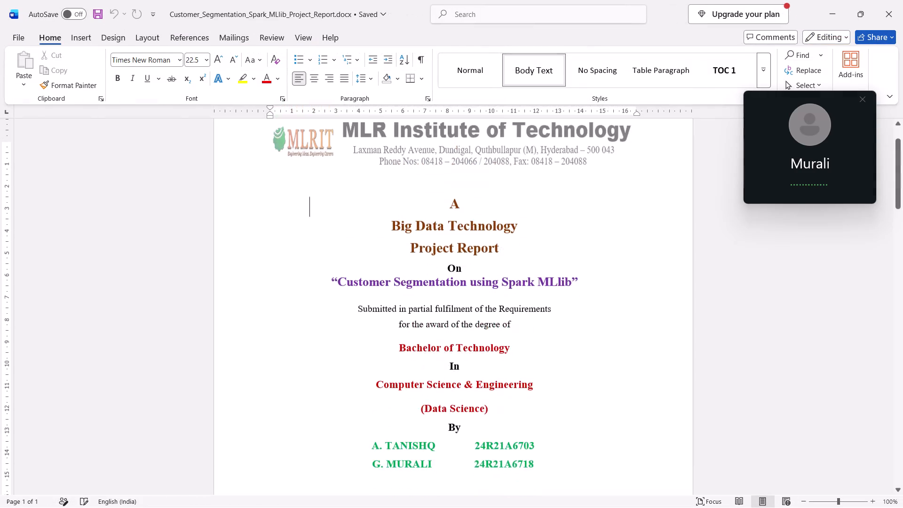
pyautogui.scroll(-3, 423, 200)
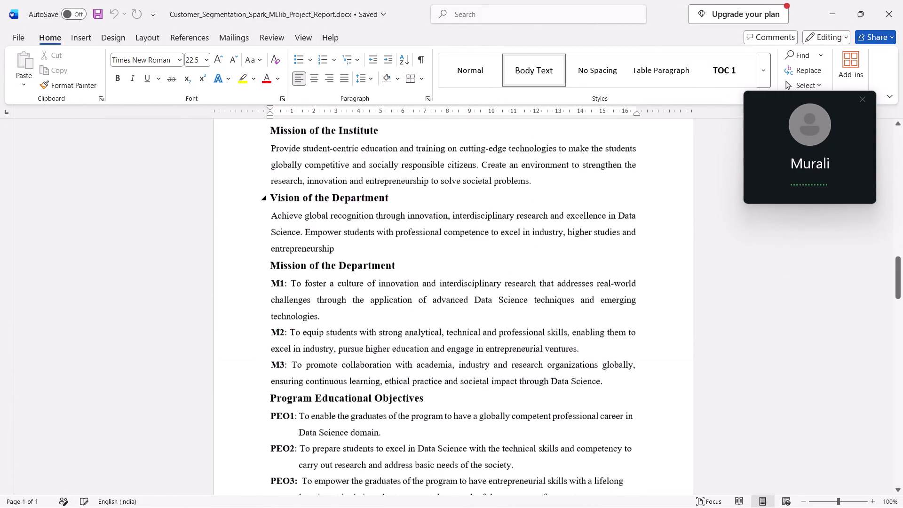
pyautogui.scroll(-1, 423, 200)
pyautogui.click(449, 175)
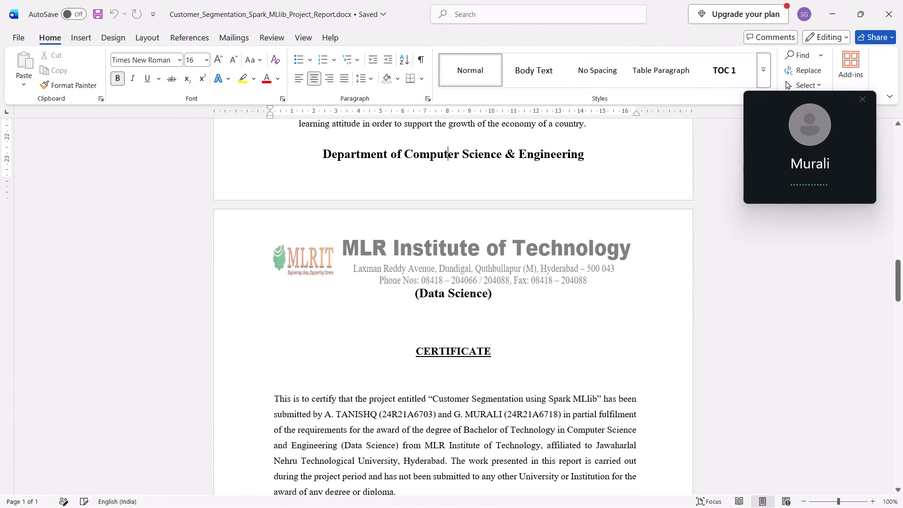
pyautogui.scroll(-1, 462, 199)
pyautogui.scroll(2, 462, 199)
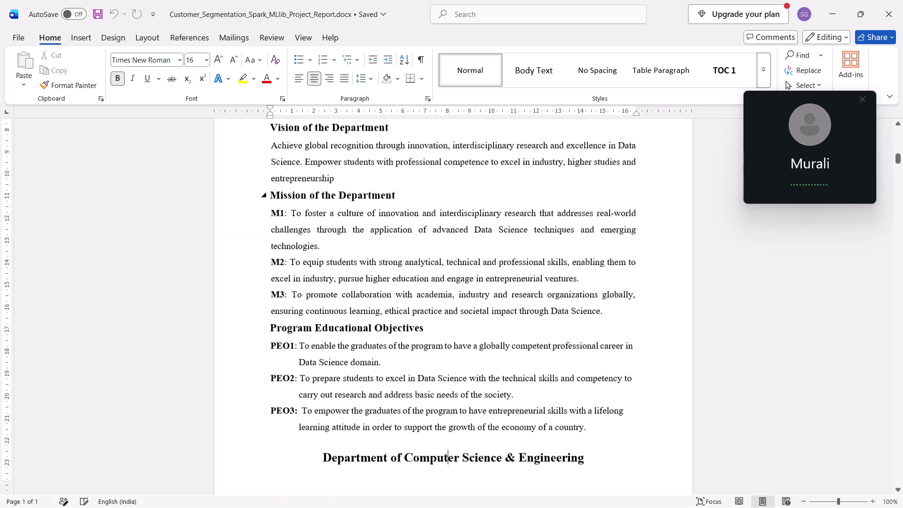
pyautogui.scroll(1, 462, 199)
pyautogui.scroll(-5, 462, 199)
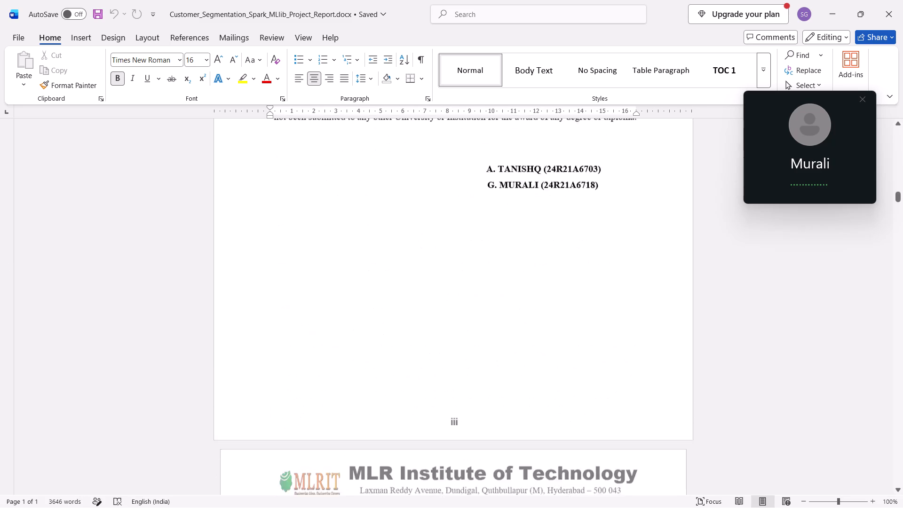
pyautogui.scroll(-4, 462, 199)
pyautogui.scroll(3, 462, 199)
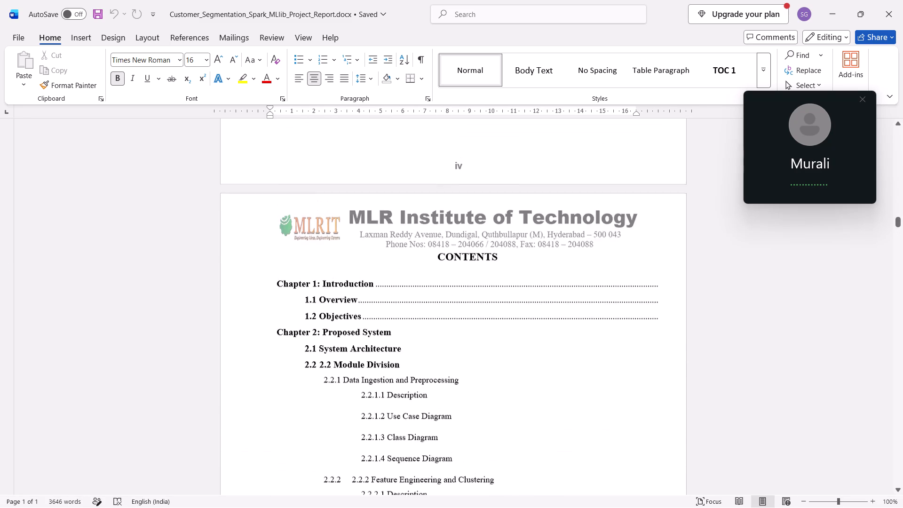
pyautogui.scroll(3, 462, 199)
pyautogui.scroll(2, 483, 314)
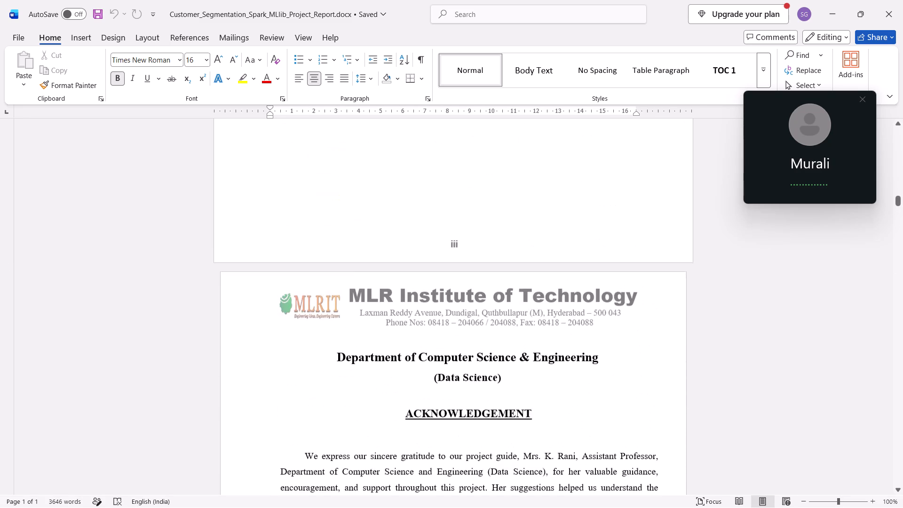
pyautogui.scroll(-3, 483, 314)
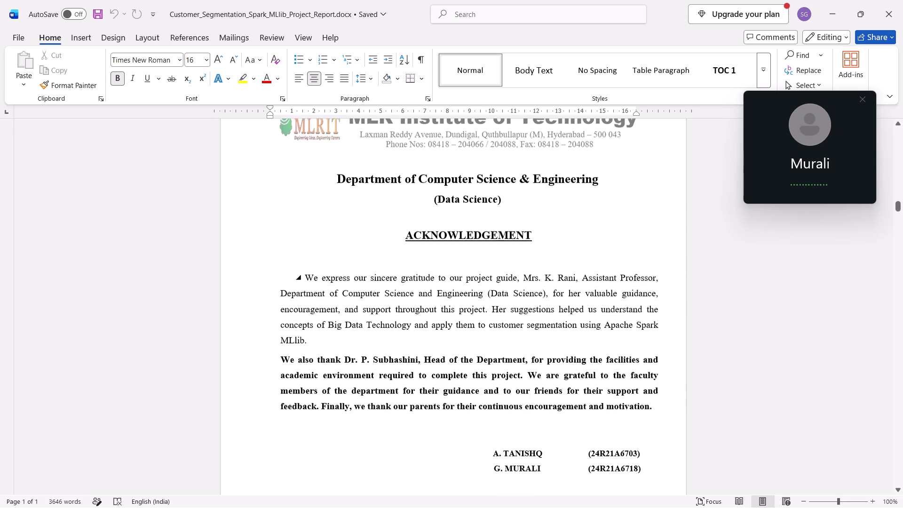
pyautogui.scroll(-1, 483, 314)
# Replace the Head of the Department's name after "Dr." in the acknowledgement's second paragraph with the correct name.
pyautogui.click(420, 348)
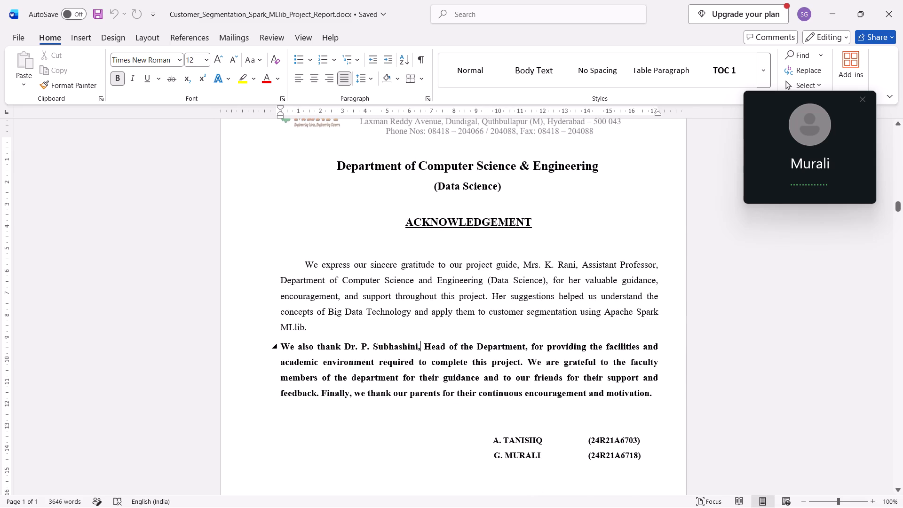
pyautogui.hotkey('ctrl', 'Left')
pyautogui.hotkey('ctrl', 'BackSpace')
pyautogui.press('BackSpace')
pyautogui.press('BackSpace')
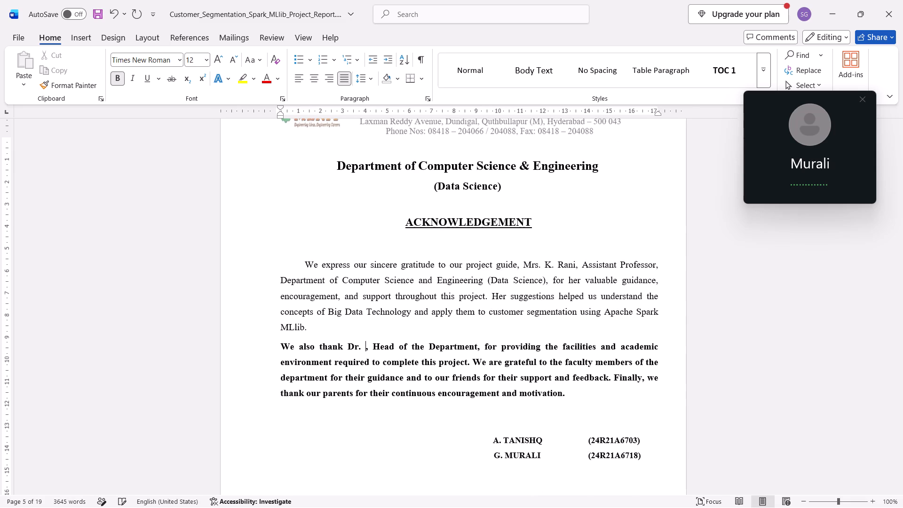
pyautogui.press('BackSpace')
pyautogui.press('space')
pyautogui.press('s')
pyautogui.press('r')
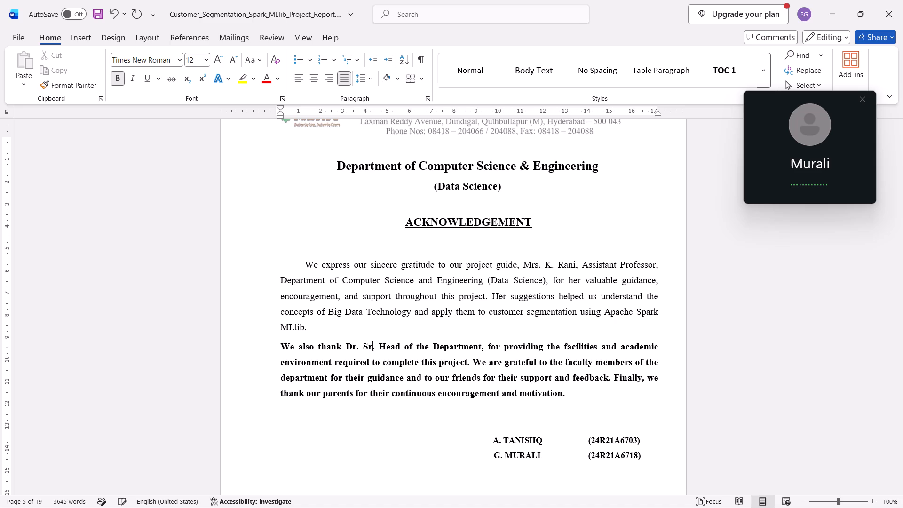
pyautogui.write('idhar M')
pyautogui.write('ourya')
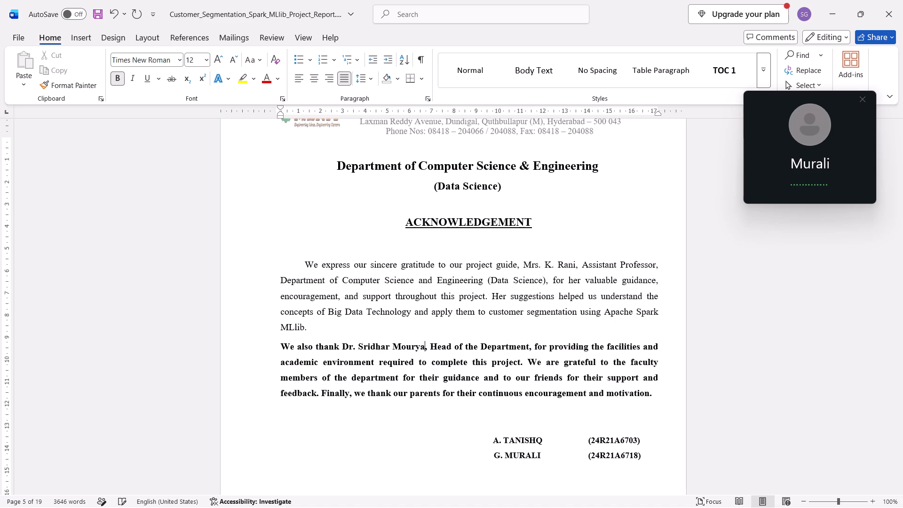
# Move the Department of Computer Science & Engineering heading from below PEO3 onto the certificate page, above (Data Science).
pyautogui.scroll(3, 589, 367)
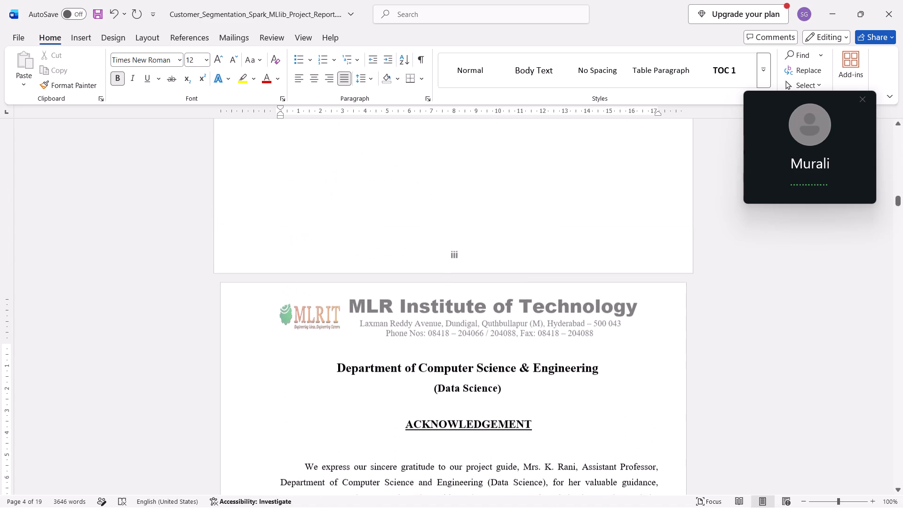
pyautogui.scroll(8, 589, 367)
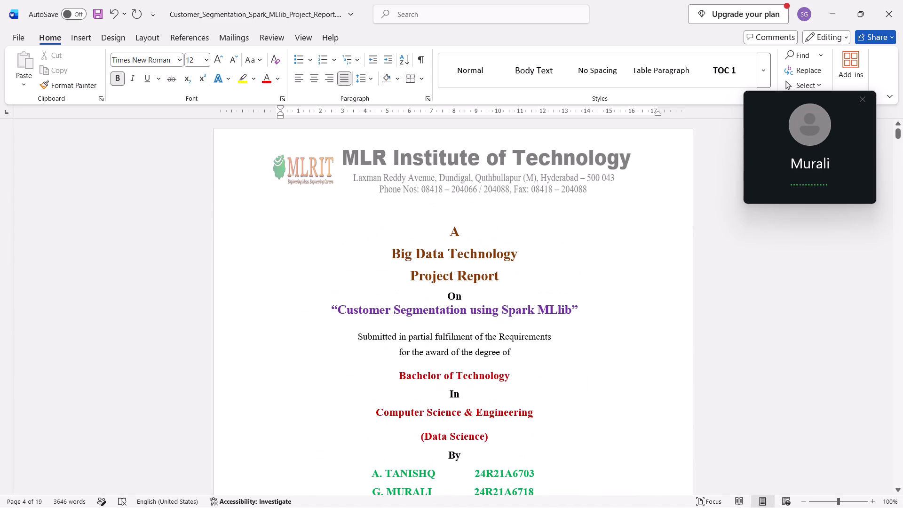
pyautogui.scroll(1, 589, 367)
pyautogui.scroll(-2, 593, 388)
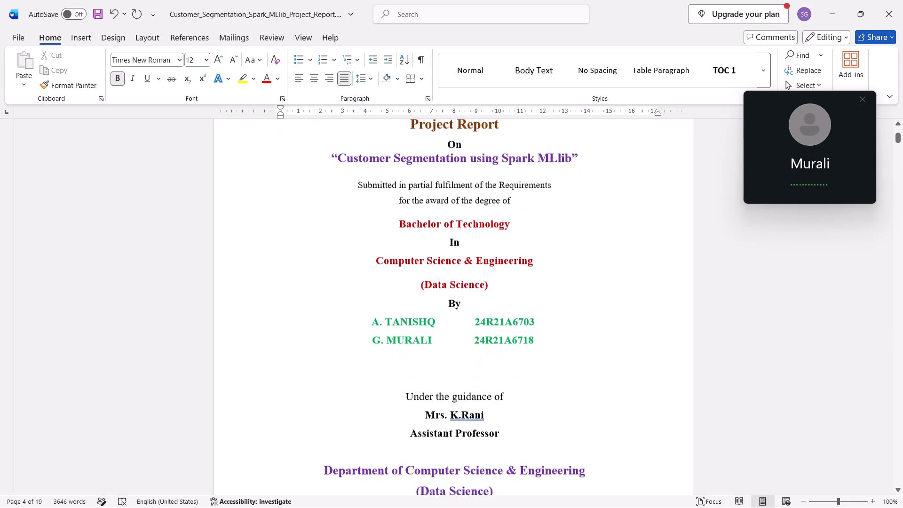
pyautogui.scroll(-3, 593, 388)
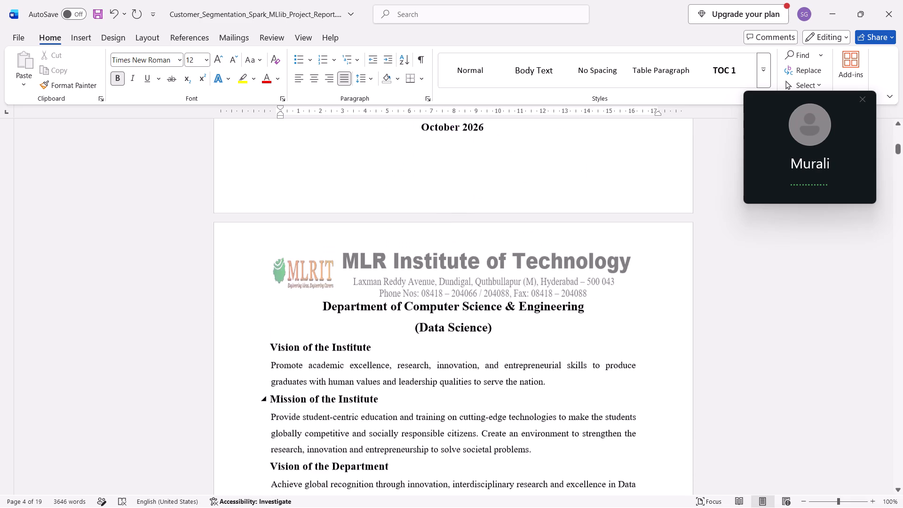
pyautogui.scroll(-2, 593, 388)
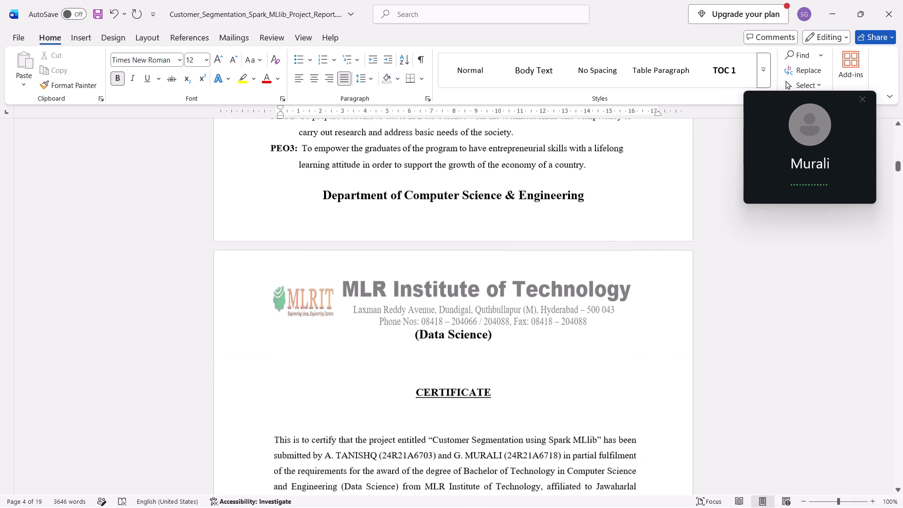
pyautogui.scroll(-1, 593, 388)
pyautogui.click(588, 156)
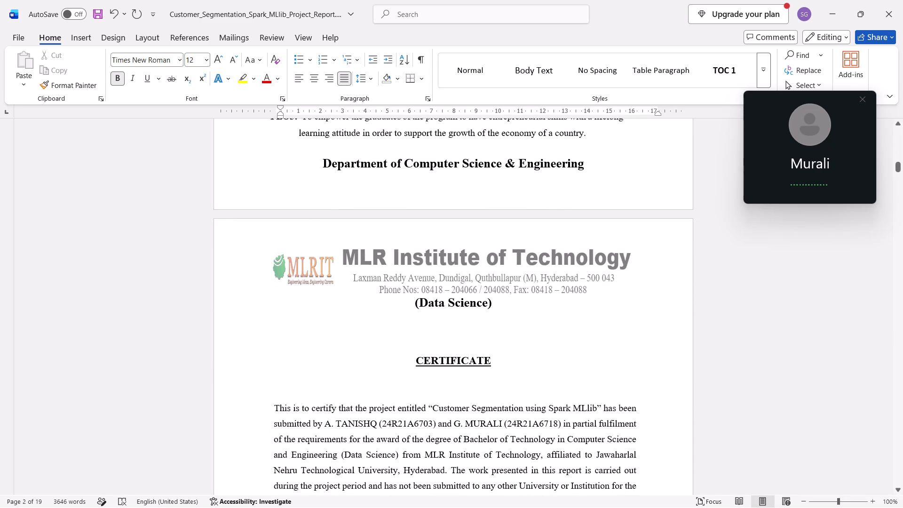
# Insert two blank lines above the Department of Computer Science & Engineering heading below PEO3 so that it falls on the certificate page.
pyautogui.press('Up')
pyautogui.press('Return')
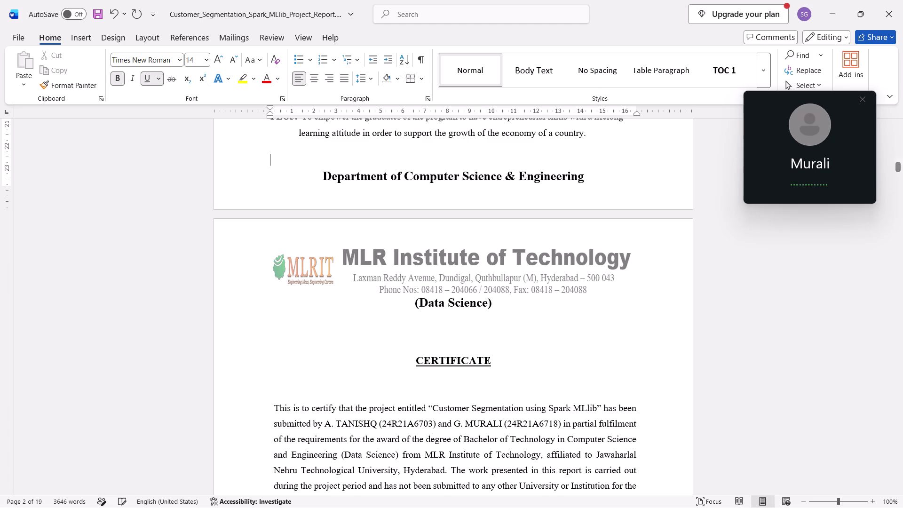
pyautogui.press('Return')
# Adjust the certificate page's spacing: add a blank line above the department heading and remove surplus blank lines between (Data Science) and CERTIFICATE.
pyautogui.scroll(-1, 713, 258)
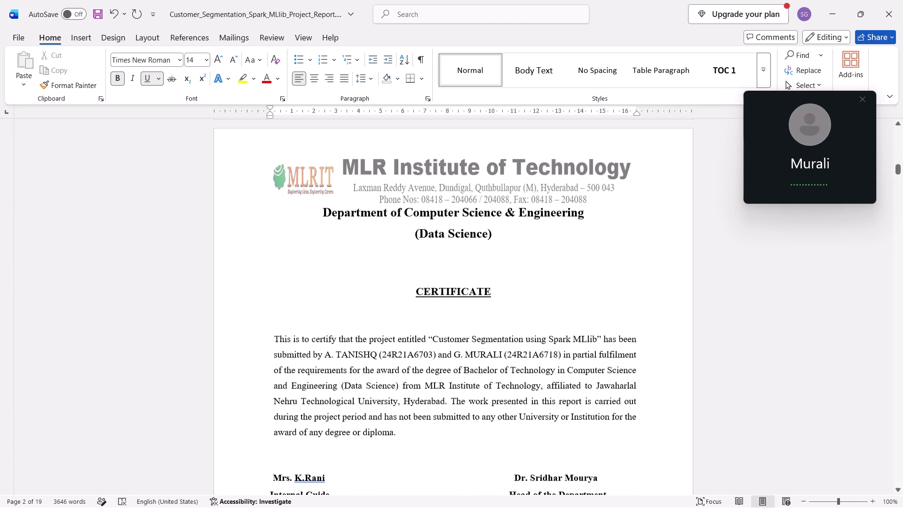
pyautogui.click(491, 262)
pyautogui.press('BackSpace')
pyautogui.press('BackSpace')
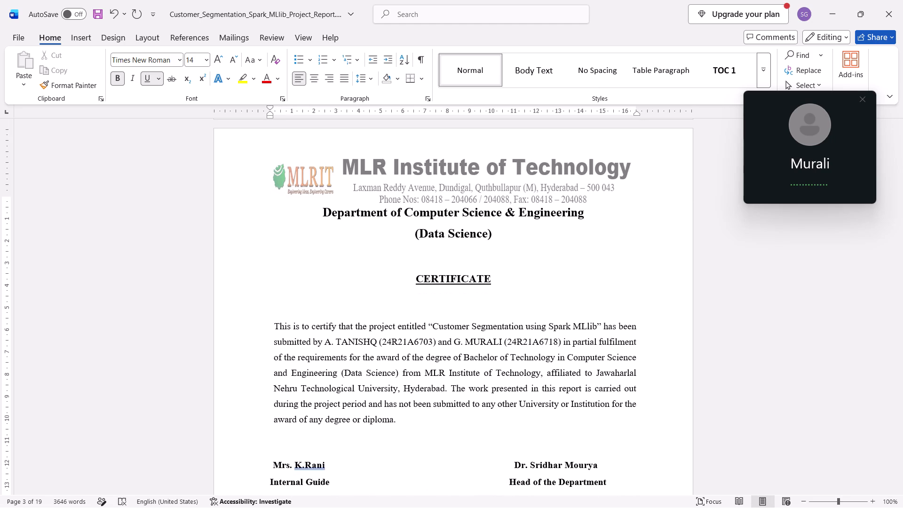
pyautogui.press('Up')
pyautogui.press('Up')
pyautogui.press('Return')
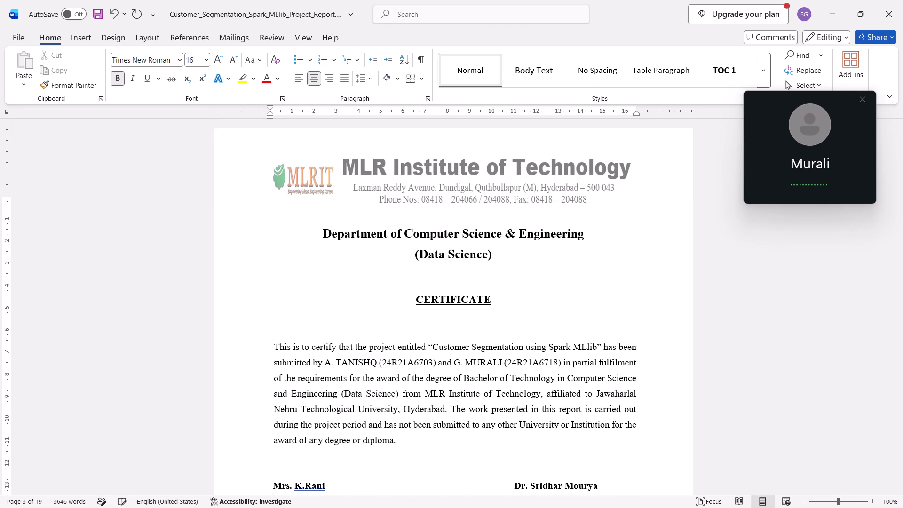
pyautogui.press('Down')
pyautogui.press('Down')
pyautogui.press('BackSpace')
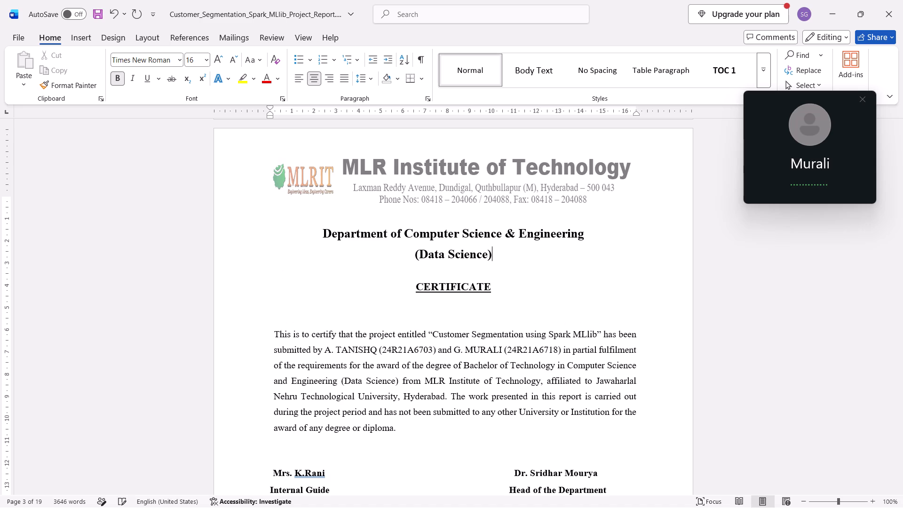
# Shift the Head of the Department's name in the certificate's signature block further right with four spaces.
pyautogui.scroll(-1, 491, 262)
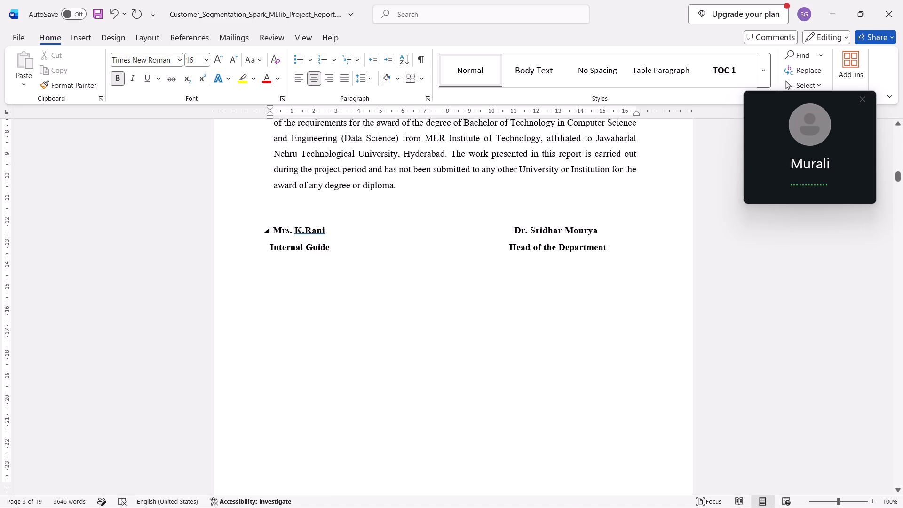
pyautogui.click(499, 236)
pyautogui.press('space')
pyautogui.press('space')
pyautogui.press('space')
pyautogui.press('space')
# Shift the "Head of the Department" title right with eight spaces so it starts below the name above it.
pyautogui.press('Down')
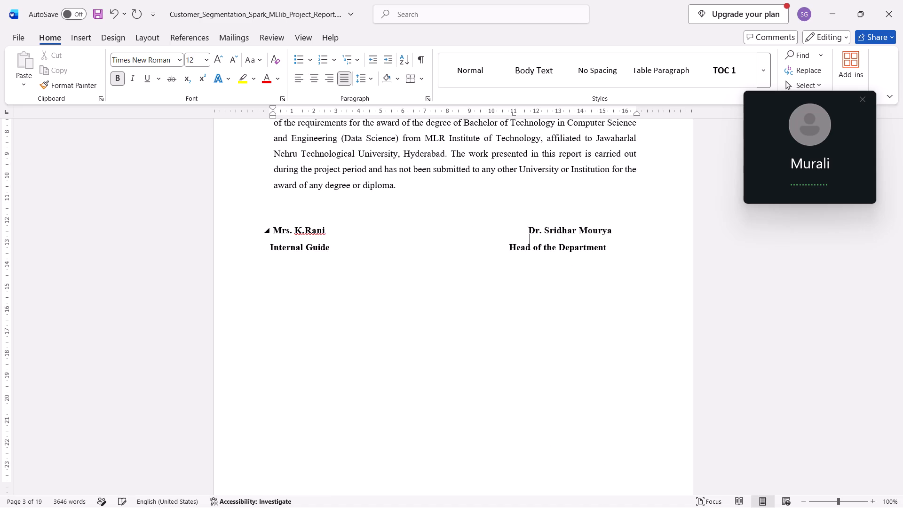
pyautogui.hotkey('ctrl', 'Left')
pyautogui.hotkey('ctrl', 'Left')
pyautogui.hotkey('ctrl', 'Right')
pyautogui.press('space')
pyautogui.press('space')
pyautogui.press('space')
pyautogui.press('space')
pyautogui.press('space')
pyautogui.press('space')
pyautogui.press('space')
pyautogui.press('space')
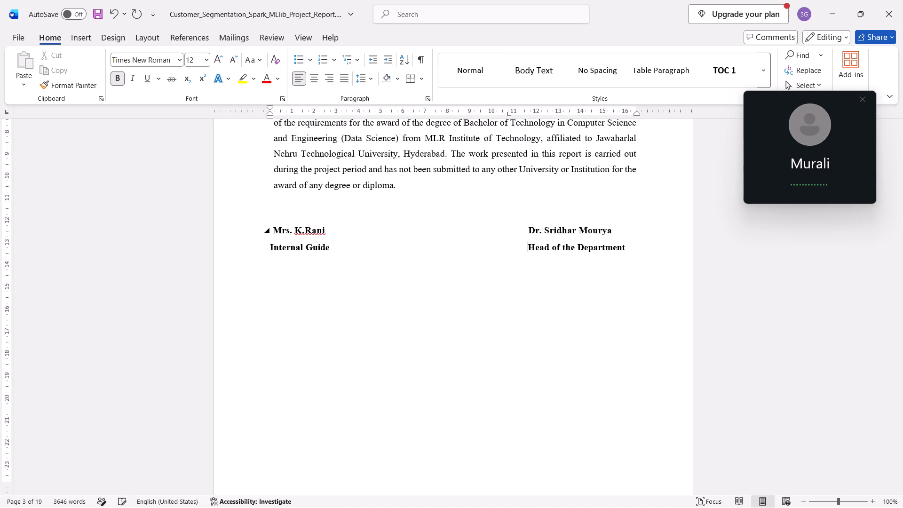
# Add three more spaces before the Head of the Department's name to centre it over the title line.
pyautogui.press('Up')
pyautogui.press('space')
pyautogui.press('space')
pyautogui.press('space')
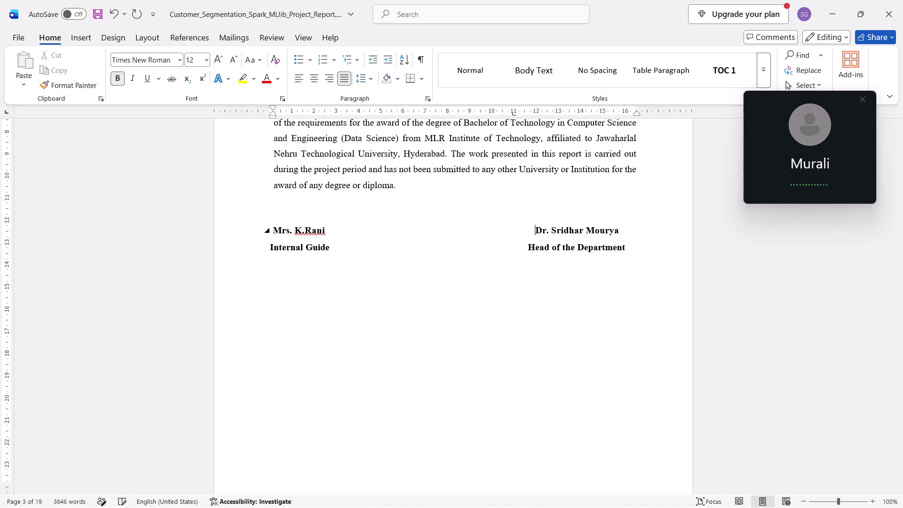
# Remove the bold formatting from the acknowledgement's second paragraph, beginning "We also thank".
pyautogui.scroll(-2, 513, 251)
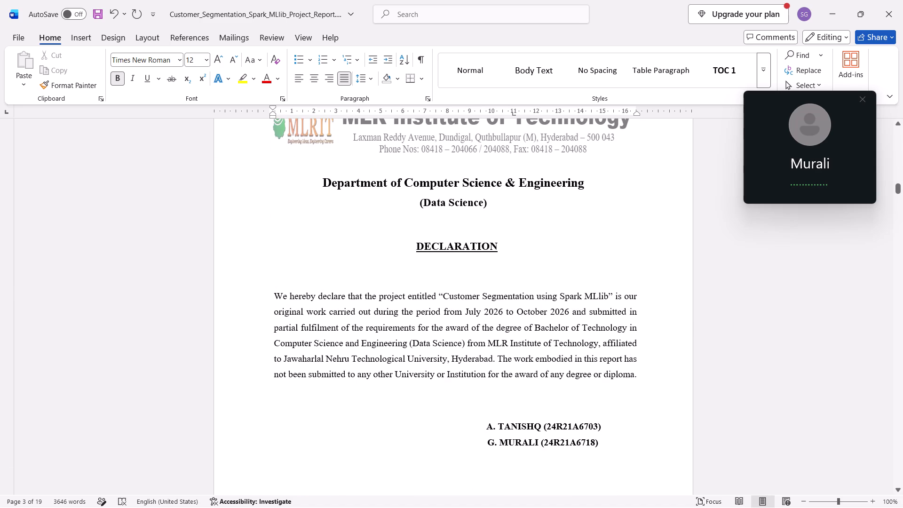
pyautogui.scroll(-2, 513, 251)
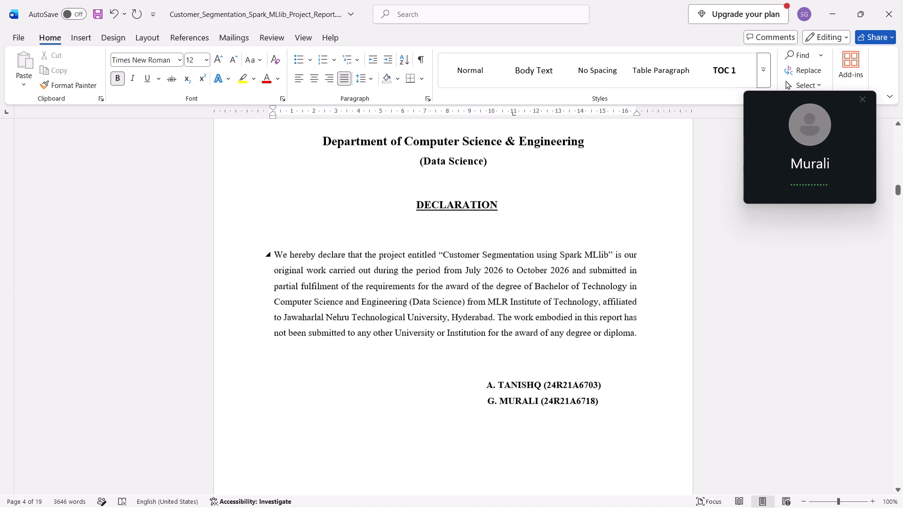
pyautogui.scroll(-4, 513, 251)
pyautogui.scroll(-1, 535, 299)
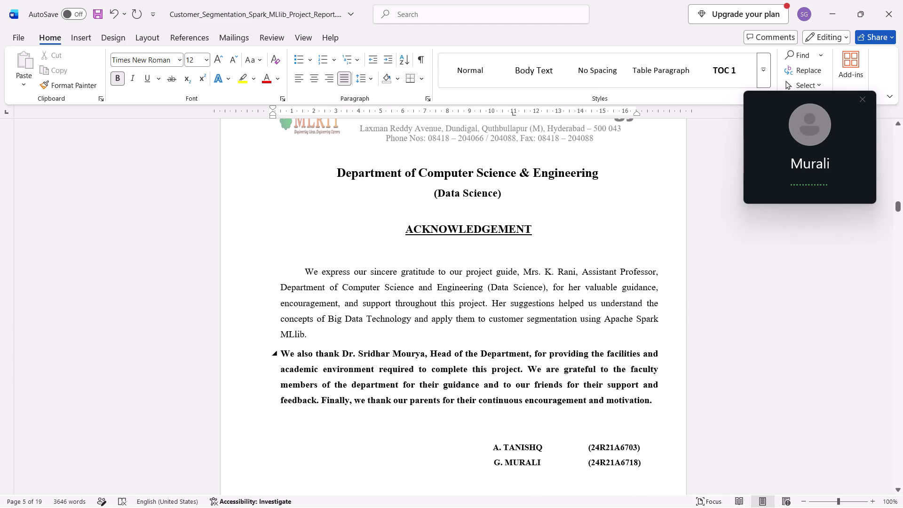
pyautogui.moveTo(659, 401); pyautogui.dragTo(282, 355)
pyautogui.hotkey('ctrl', 'b')
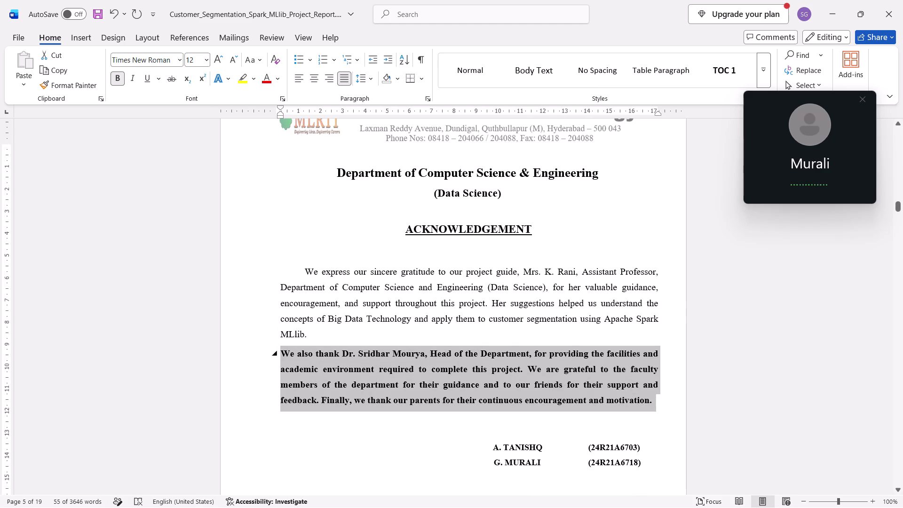
# Copy the first acknowledgement paragraph's formatting onto the paragraph thanking the Head of the Department, using Format Painter.
pyautogui.scroll(-1, 421, 366)
pyautogui.press('Up')
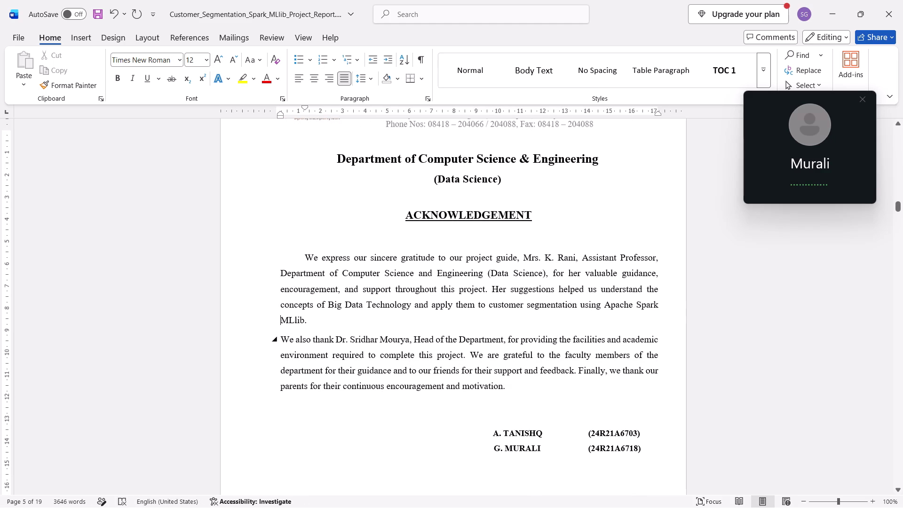
pyautogui.press('Down')
pyautogui.moveTo(372, 323); pyautogui.dragTo(300, 261)
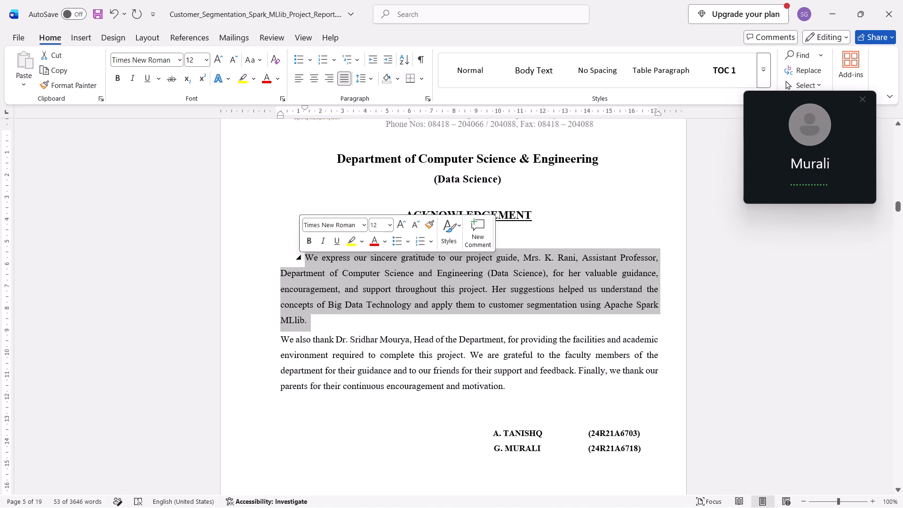
pyautogui.click(91, 87)
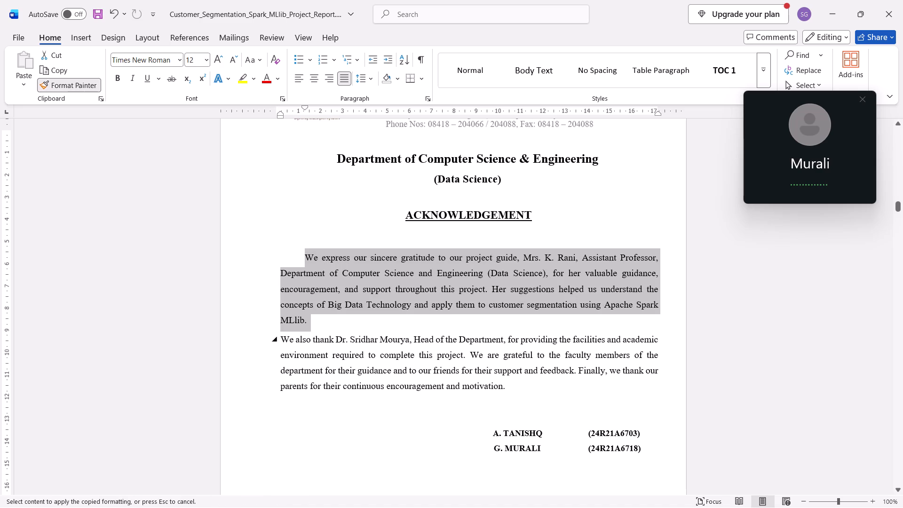
pyautogui.moveTo(523, 381); pyautogui.dragTo(283, 339)
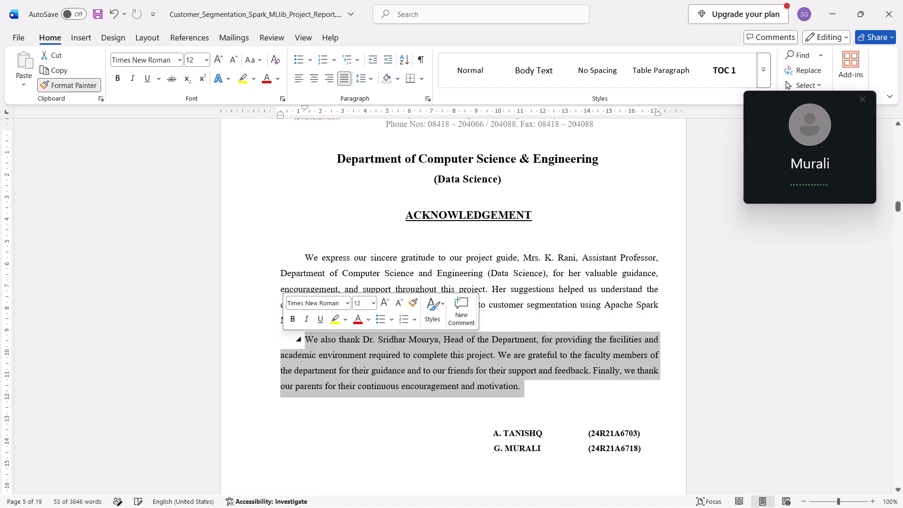
pyautogui.click(777, 341)
# Insert a Plain Number 2 page number in the footer of the page with the Program Educational Objectives.
pyautogui.scroll(-1, 777, 341)
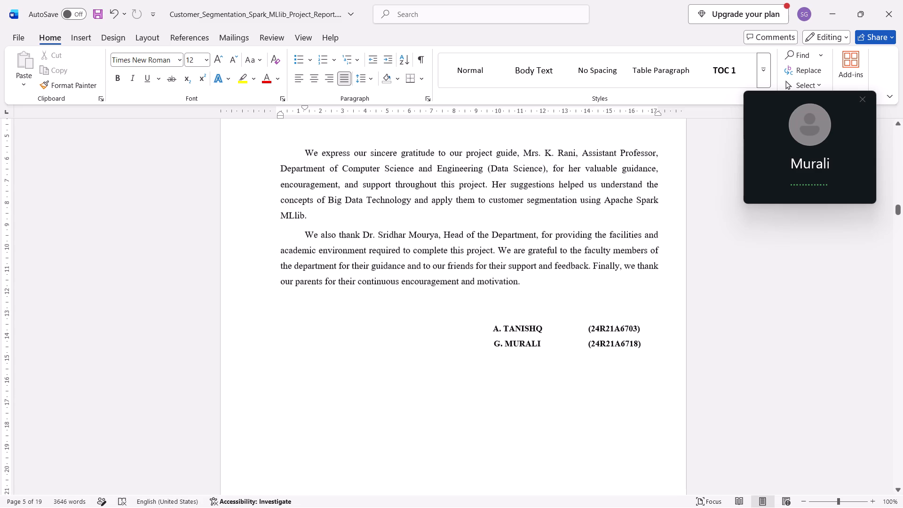
pyautogui.scroll(-1, 777, 341)
pyautogui.scroll(-2, 724, 330)
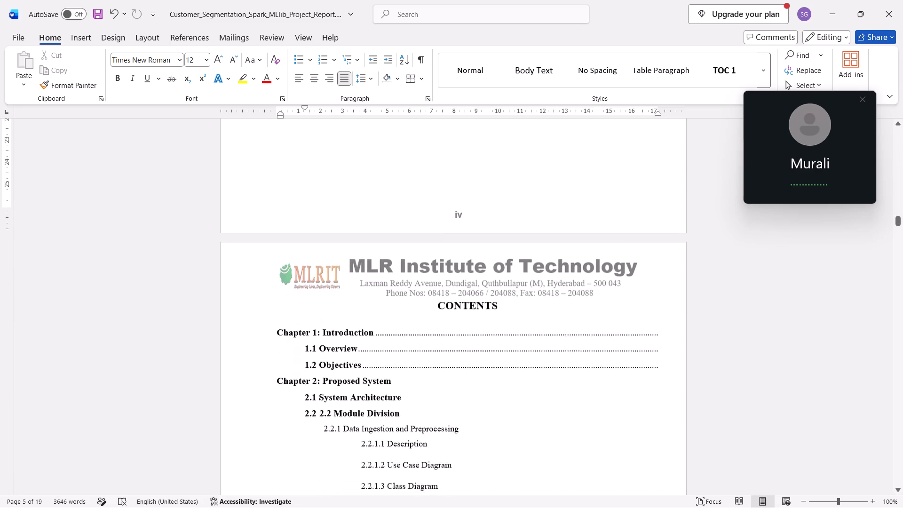
pyautogui.scroll(-1, 724, 330)
pyautogui.scroll(5, 724, 330)
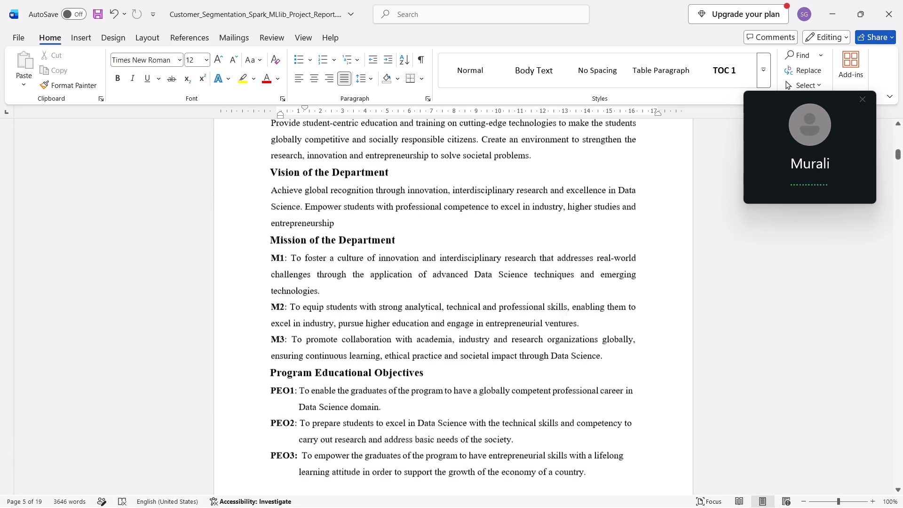
pyautogui.scroll(3, 724, 330)
pyautogui.scroll(-2, 724, 330)
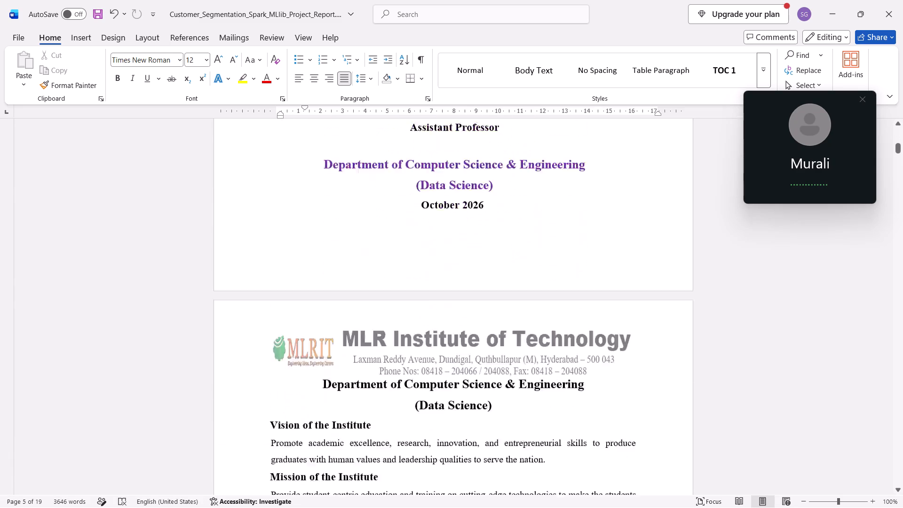
pyautogui.scroll(-2, 724, 330)
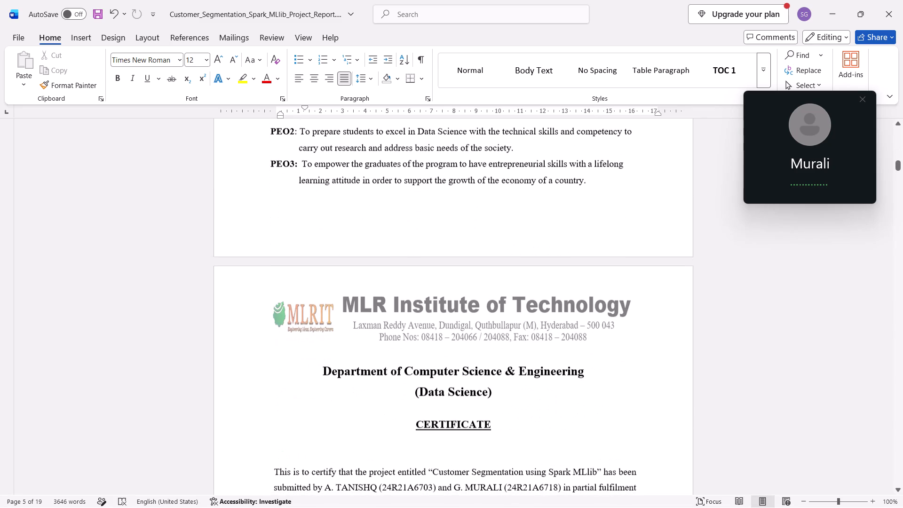
pyautogui.click(452, 235)
pyautogui.click(447, 240)
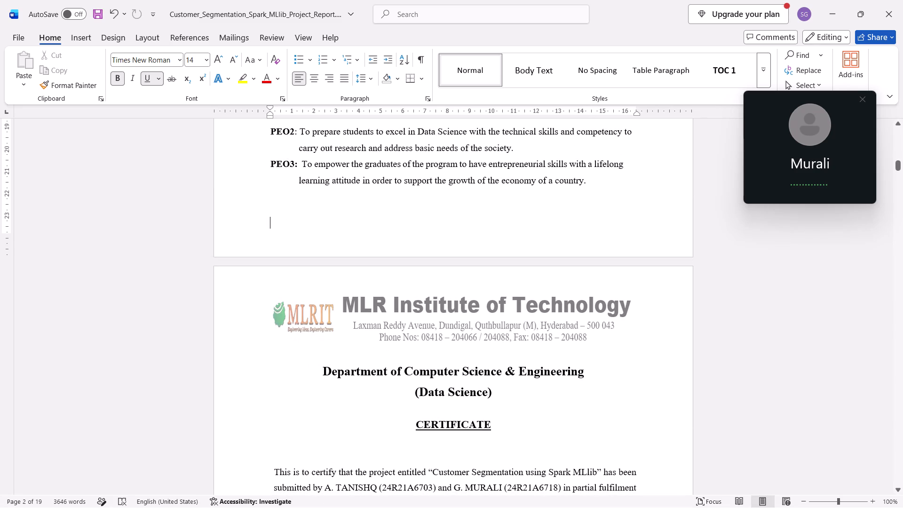
pyautogui.click(136, 32)
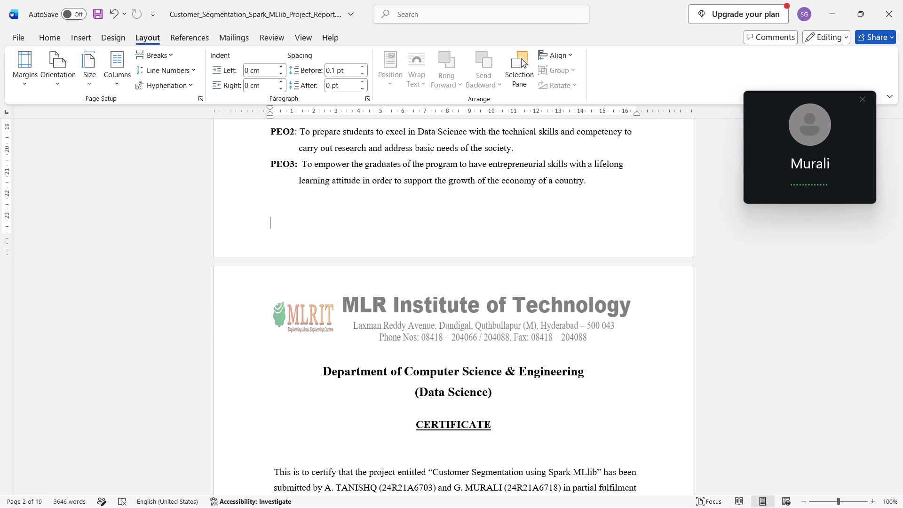
pyautogui.click(84, 35)
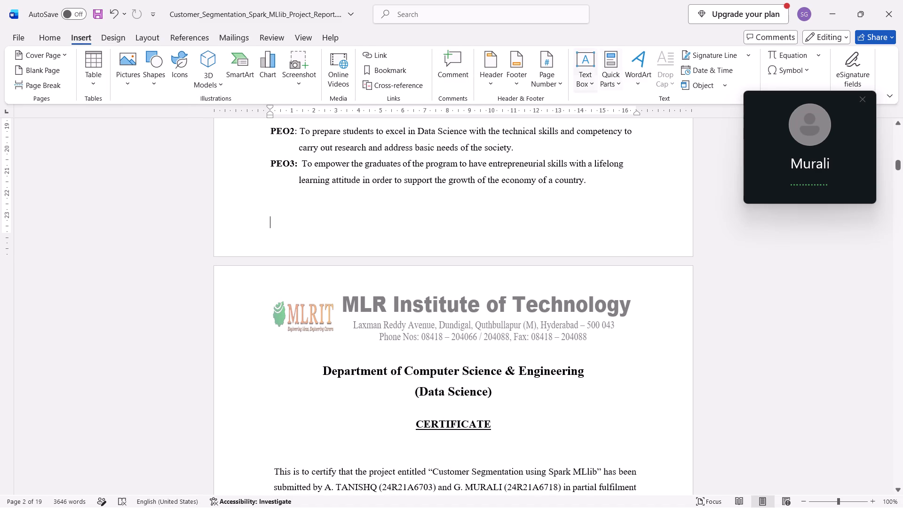
pyautogui.click(560, 84)
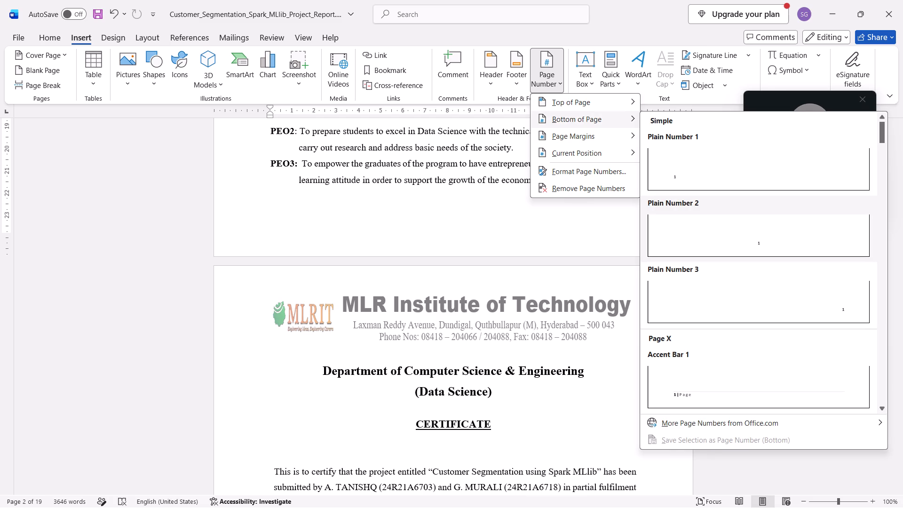
pyautogui.click(697, 225)
pyautogui.scroll(-1, 597, 253)
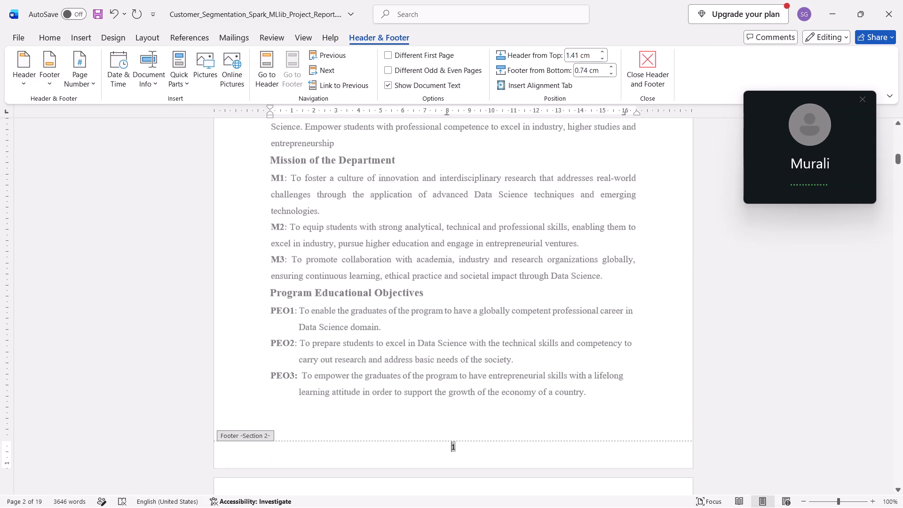
# Set the front-matter footer's page number format to i, ii, iii, starting at i.
pyautogui.click(77, 89)
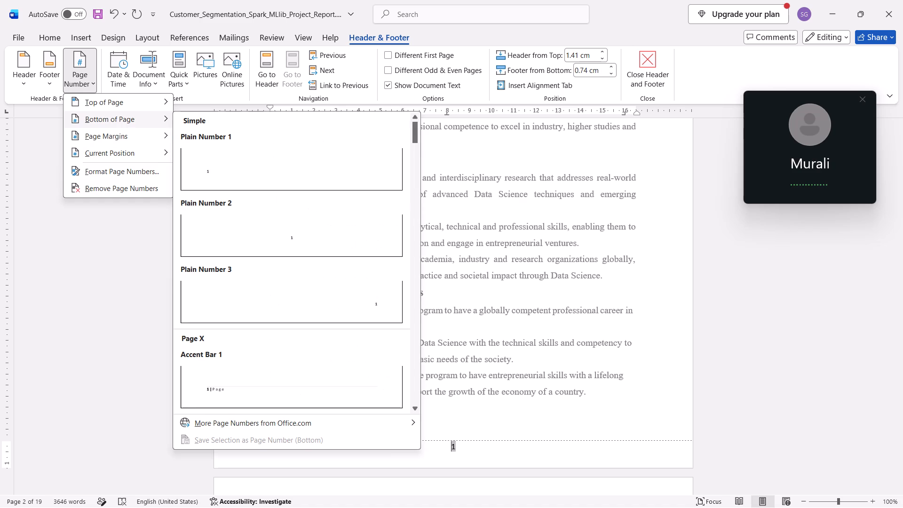
pyautogui.click(119, 173)
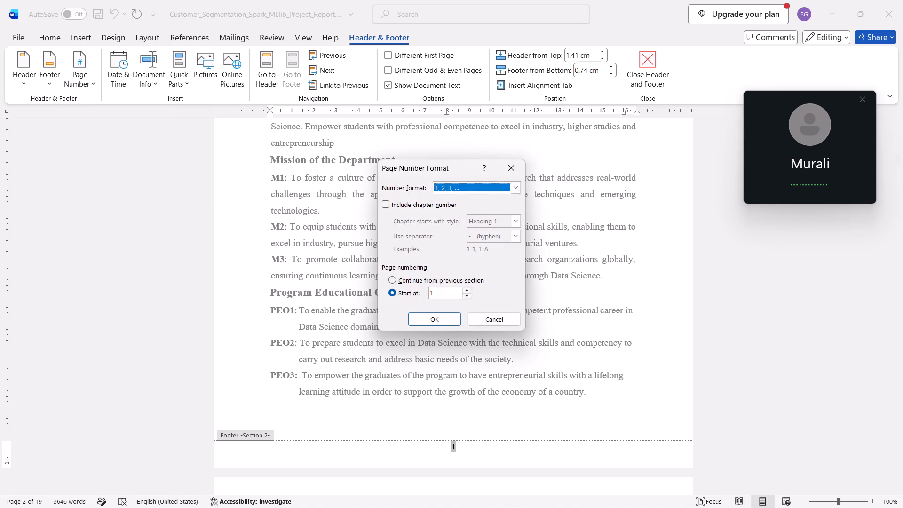
pyautogui.click(470, 184)
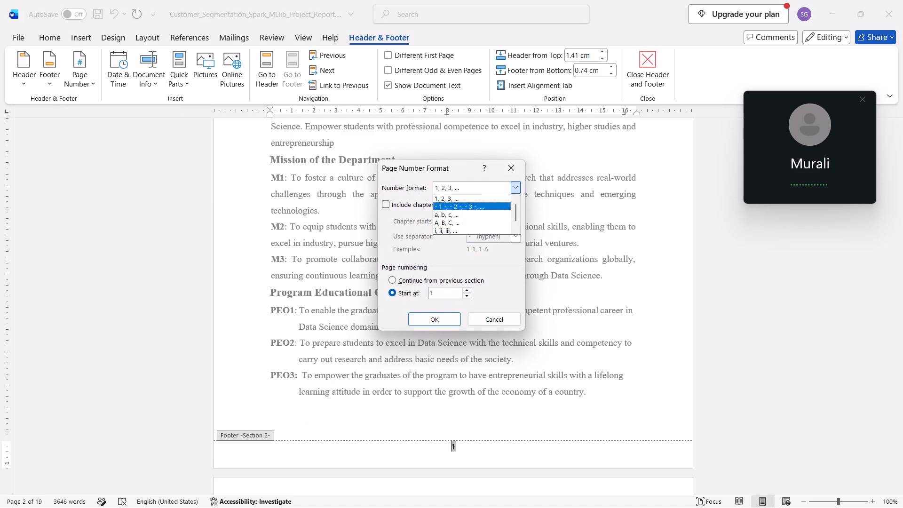
pyautogui.click(459, 230)
pyautogui.click(434, 317)
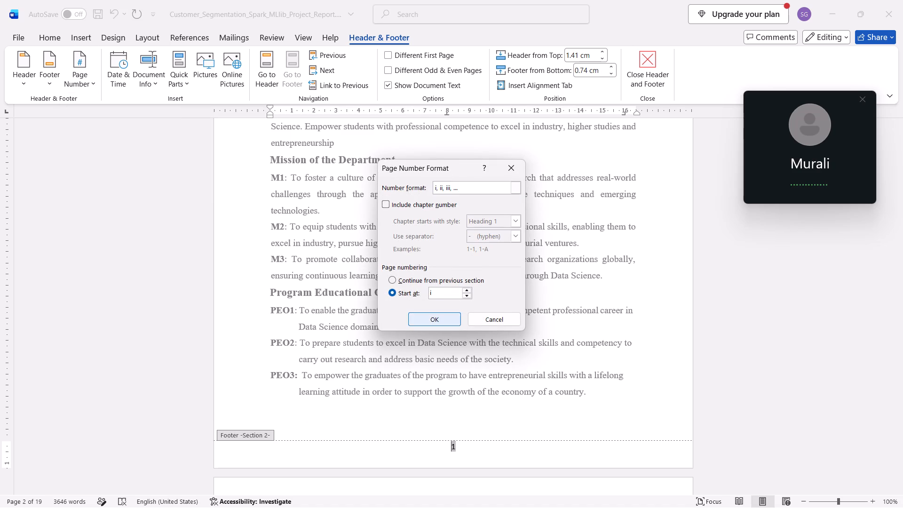
pyautogui.scroll(-4, 457, 334)
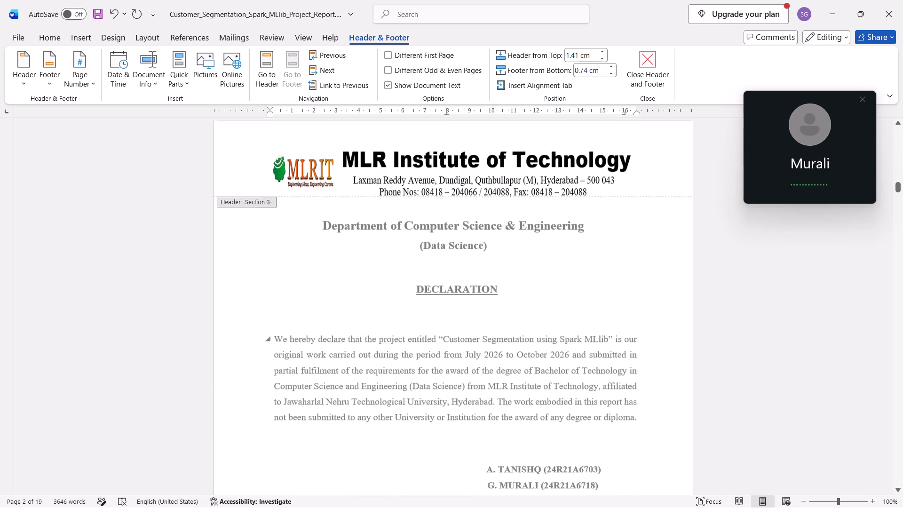
pyautogui.scroll(-5, 457, 334)
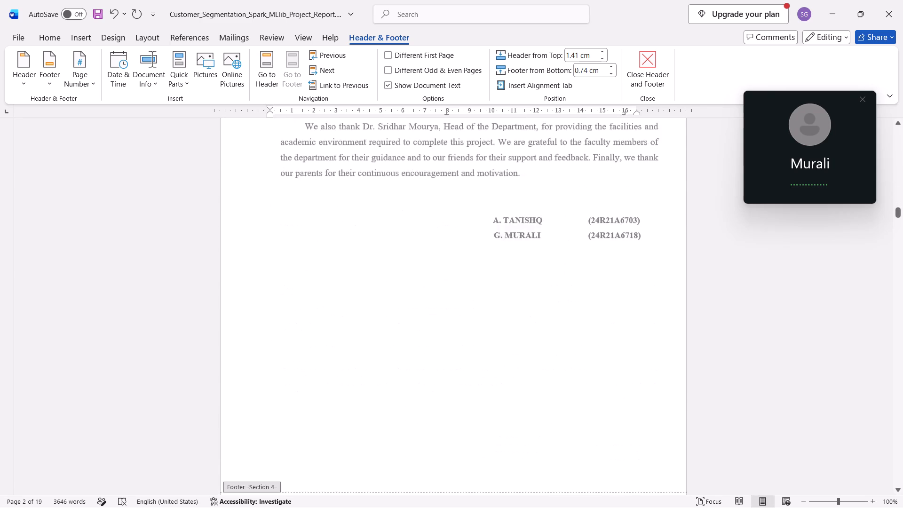
pyautogui.scroll(-5, 457, 334)
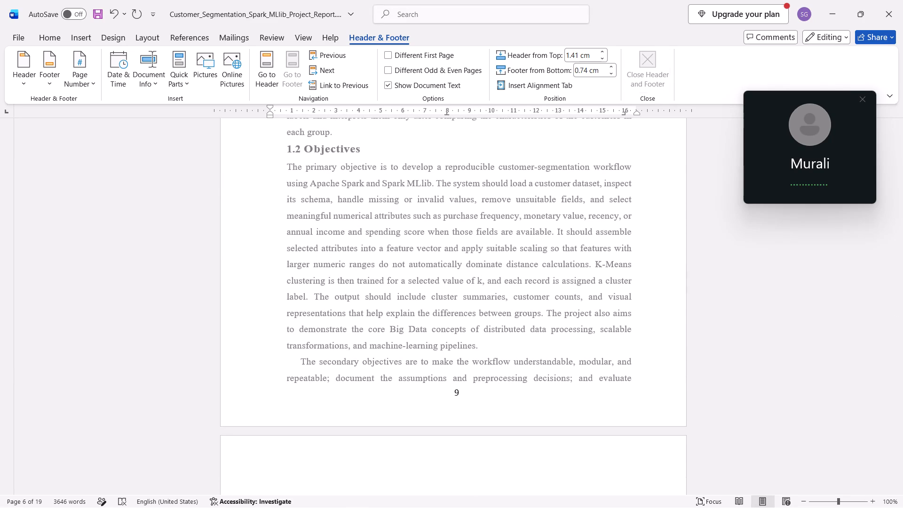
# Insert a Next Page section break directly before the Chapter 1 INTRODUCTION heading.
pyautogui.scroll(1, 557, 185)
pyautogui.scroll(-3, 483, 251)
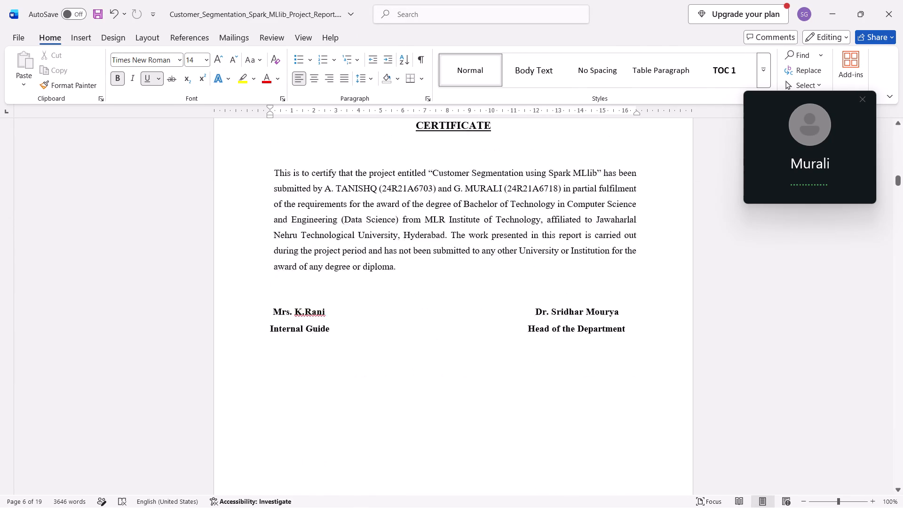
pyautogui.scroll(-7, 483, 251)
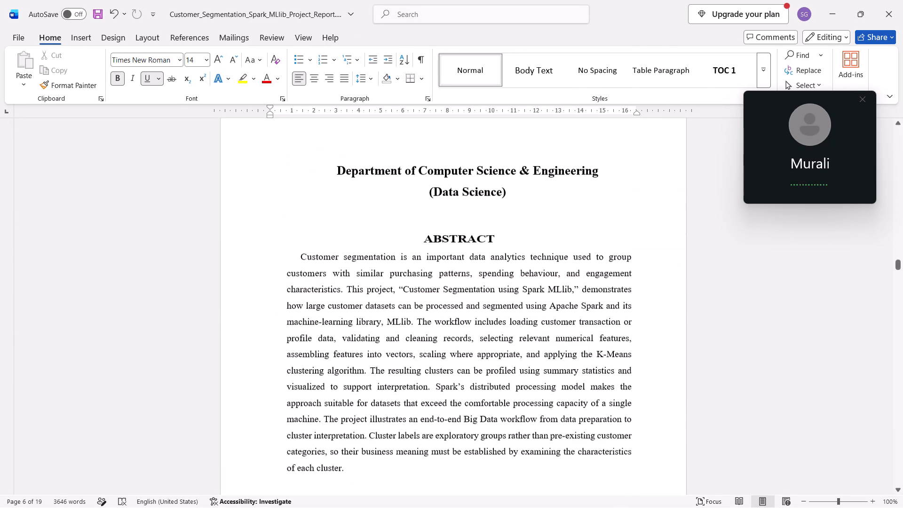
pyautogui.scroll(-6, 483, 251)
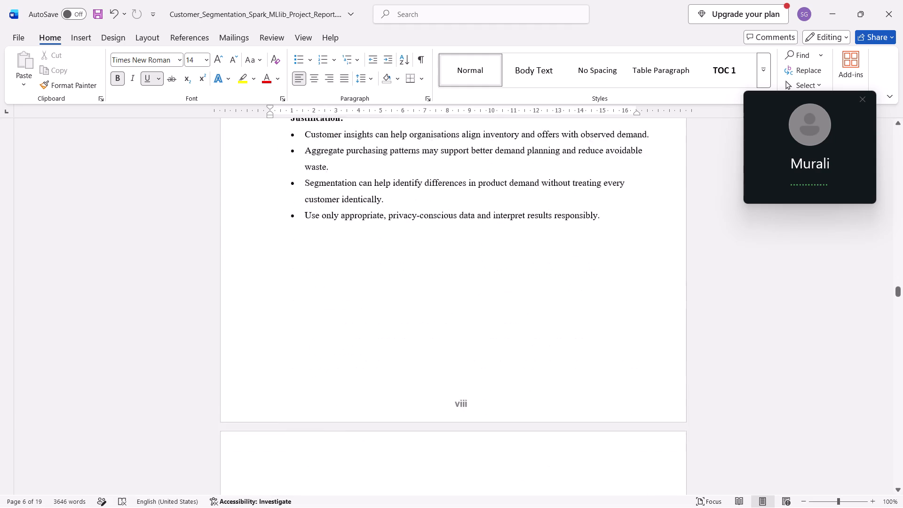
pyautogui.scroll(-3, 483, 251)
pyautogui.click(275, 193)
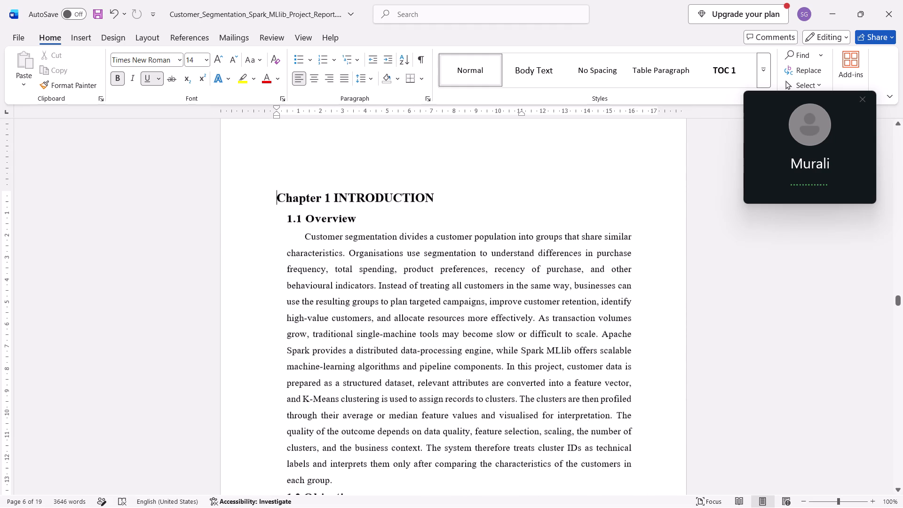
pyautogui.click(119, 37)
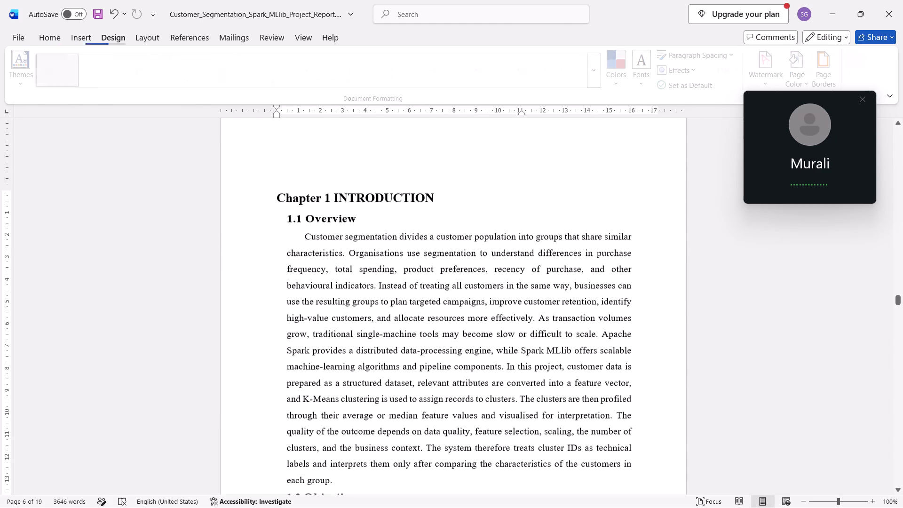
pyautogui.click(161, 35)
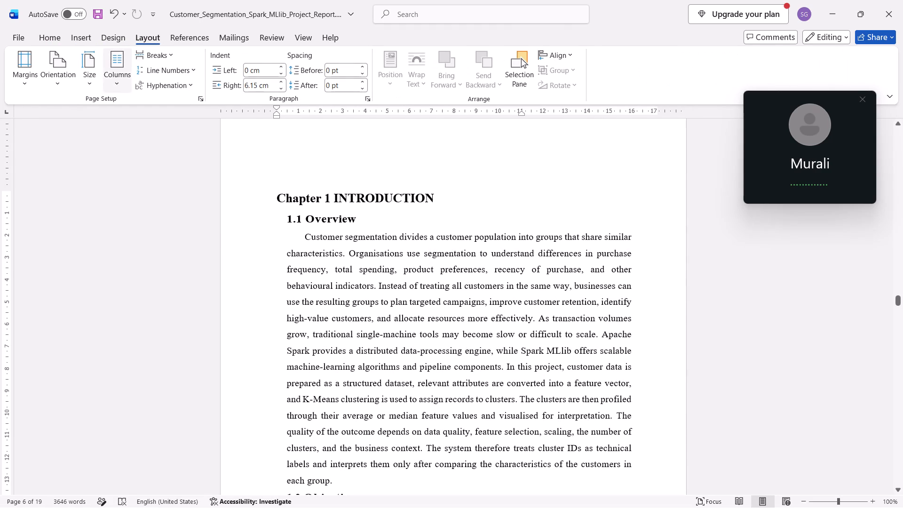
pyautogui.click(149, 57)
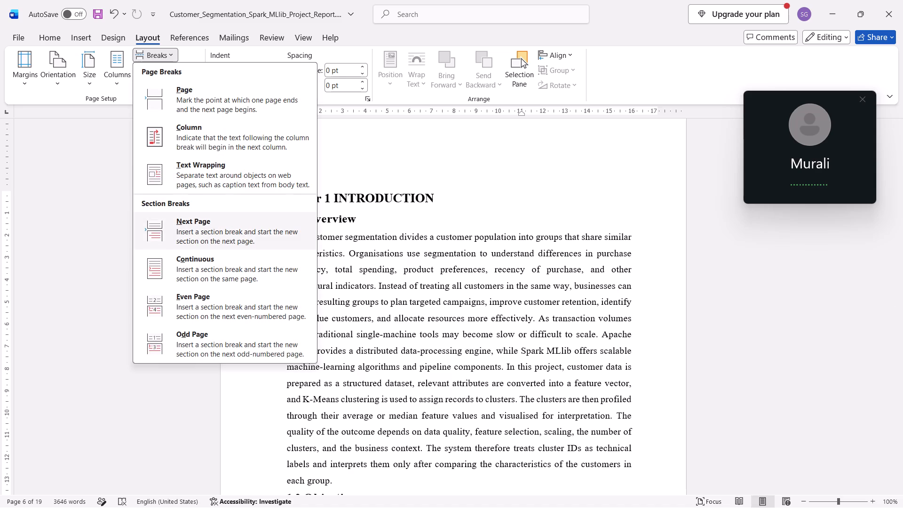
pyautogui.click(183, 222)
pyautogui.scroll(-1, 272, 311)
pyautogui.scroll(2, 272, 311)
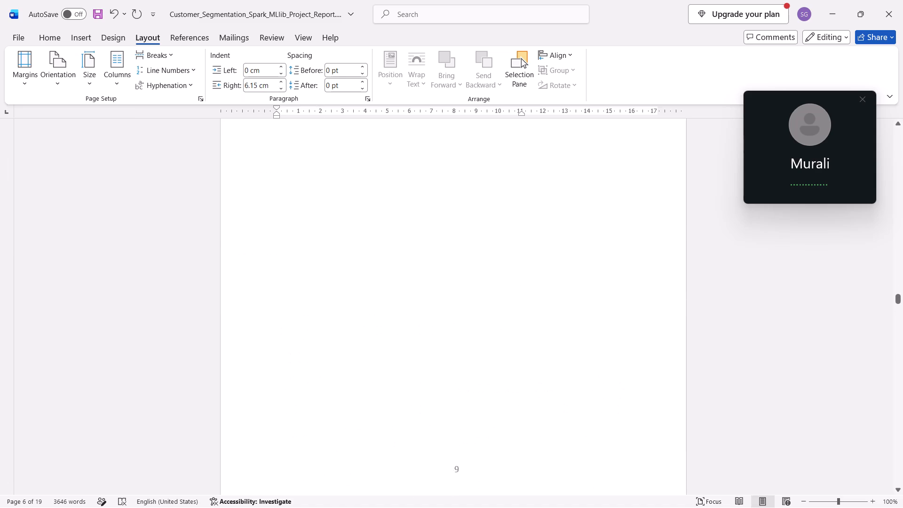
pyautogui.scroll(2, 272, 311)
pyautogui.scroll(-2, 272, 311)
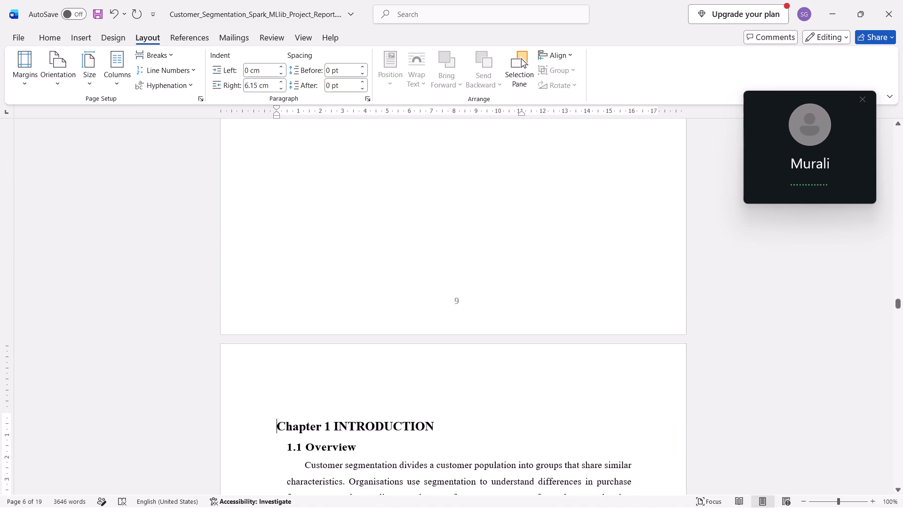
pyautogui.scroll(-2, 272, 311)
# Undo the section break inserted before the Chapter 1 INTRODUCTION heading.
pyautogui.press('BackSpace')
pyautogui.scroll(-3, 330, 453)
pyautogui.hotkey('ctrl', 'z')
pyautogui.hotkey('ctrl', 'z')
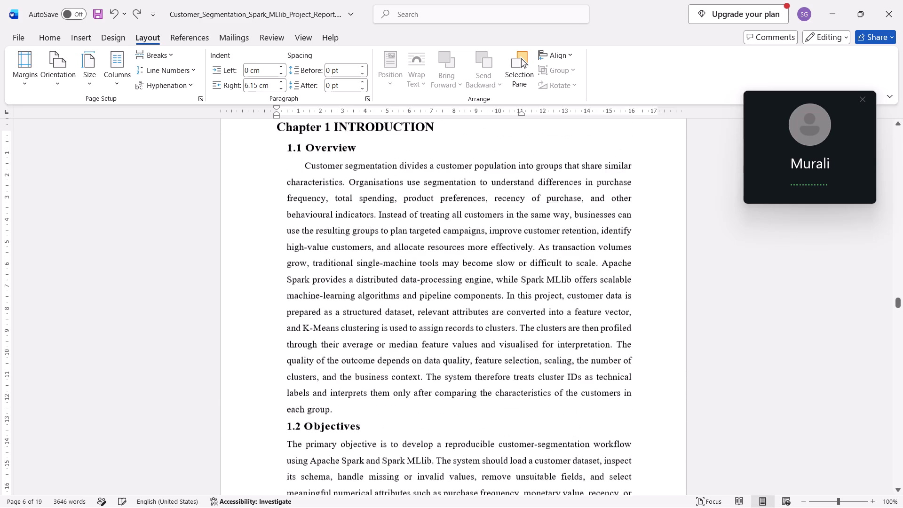
# Delete the page number from the Section 5 footer on the Chapter 1 page with 1.2 Objectives.
pyautogui.scroll(2, 465, 457)
pyautogui.scroll(-2, 465, 457)
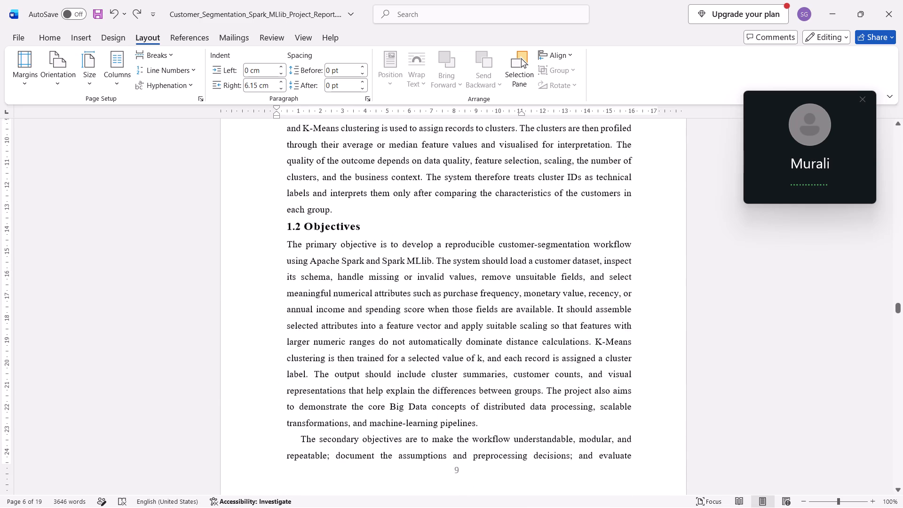
pyautogui.doubleClick(461, 462)
pyautogui.doubleClick(458, 465)
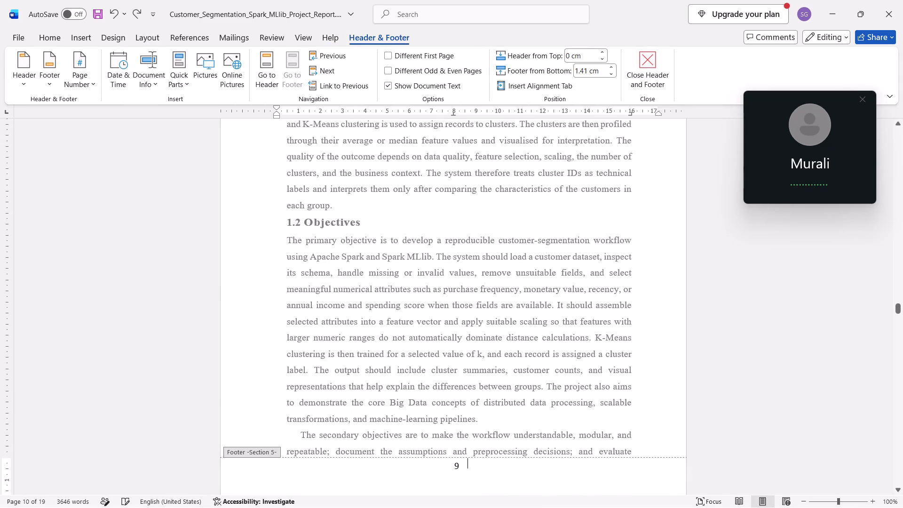
pyautogui.tripleClick(458, 465)
pyautogui.hotkey('ctrl', 'BackSpace')
pyautogui.hotkey('ctrl', 'BackSpace')
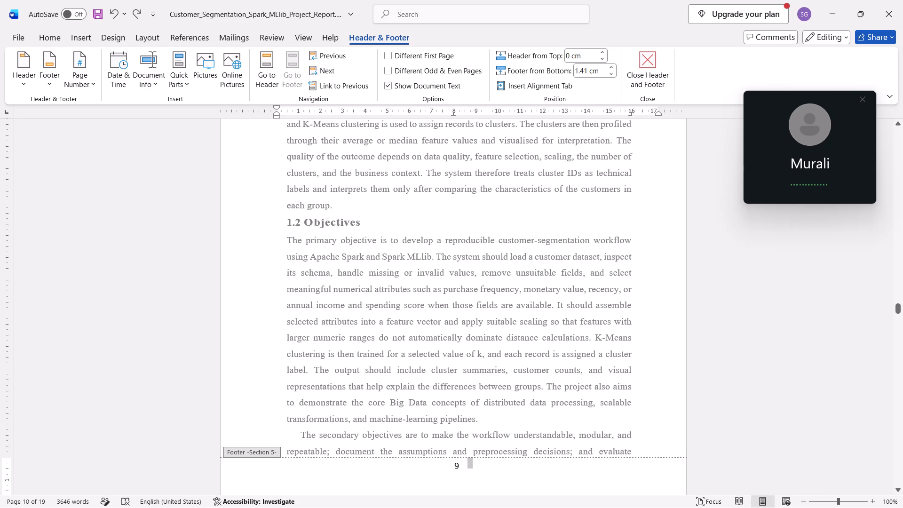
pyautogui.doubleClick(453, 470)
pyautogui.press('BackSpace')
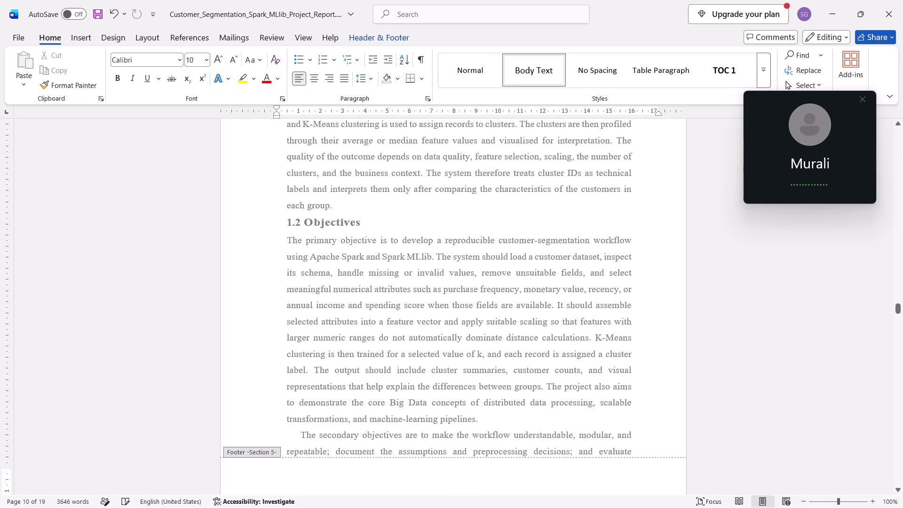
# Delete the page number from the Section 6 footer on the blank last page.
pyautogui.scroll(2, 453, 470)
pyautogui.scroll(-4, 453, 470)
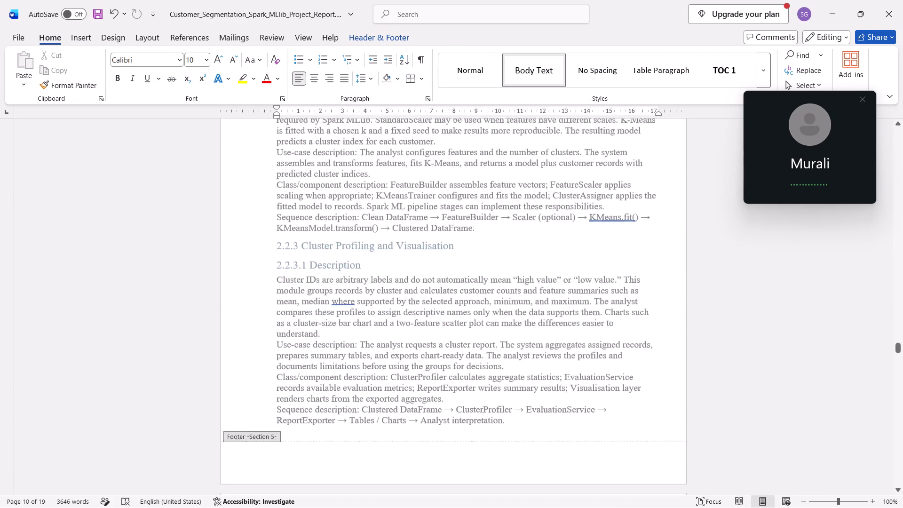
pyautogui.scroll(-11, 453, 470)
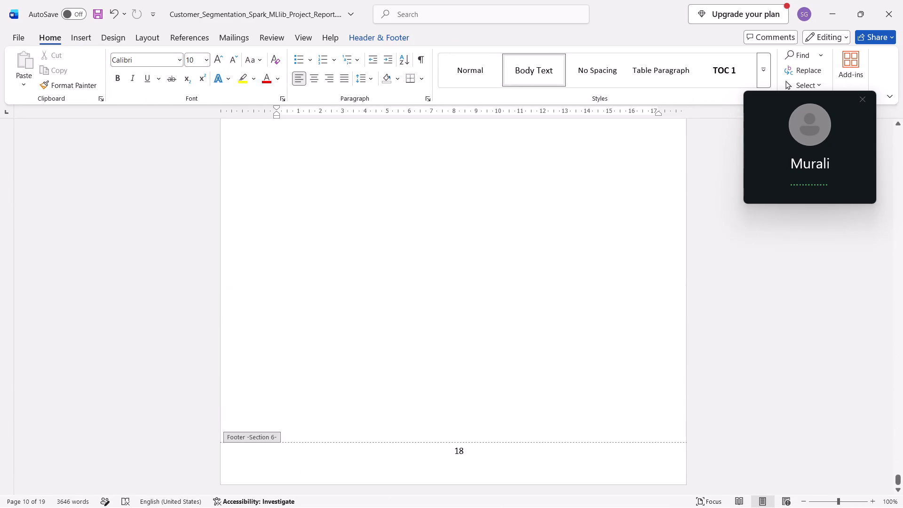
pyautogui.click(457, 453)
pyautogui.hotkey('ctrl', 'BackSpace')
pyautogui.hotkey('ctrl', 'BackSpace')
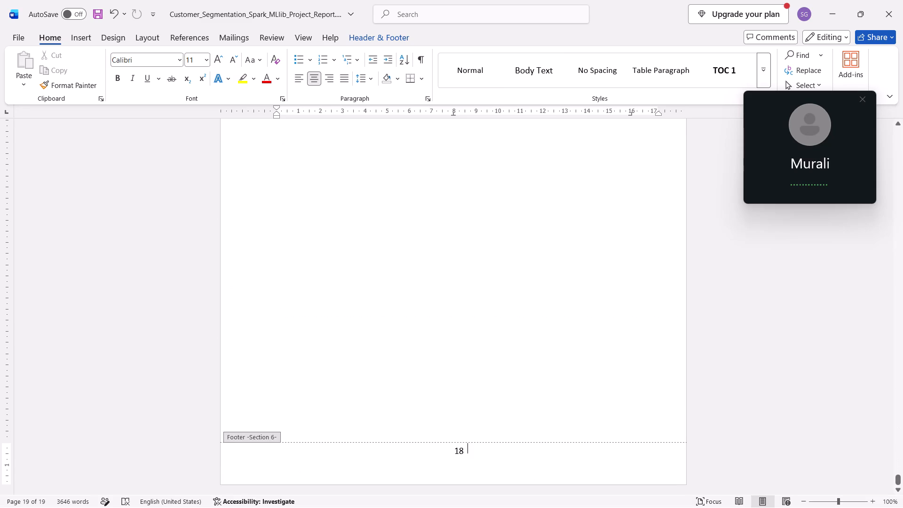
pyautogui.tripleClick(457, 453)
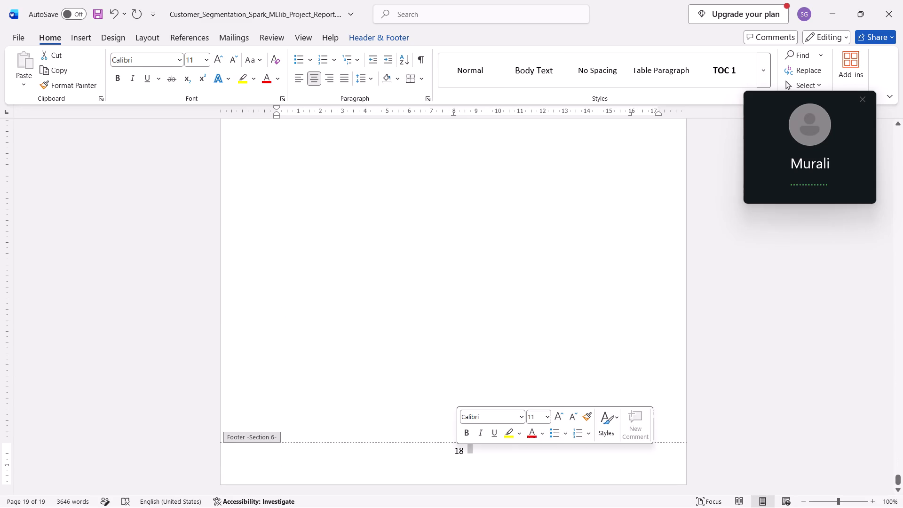
pyautogui.tripleClick(457, 453)
pyautogui.click(457, 453)
pyautogui.press('BackSpace')
pyautogui.hotkey('ctrl', 'BackSpace')
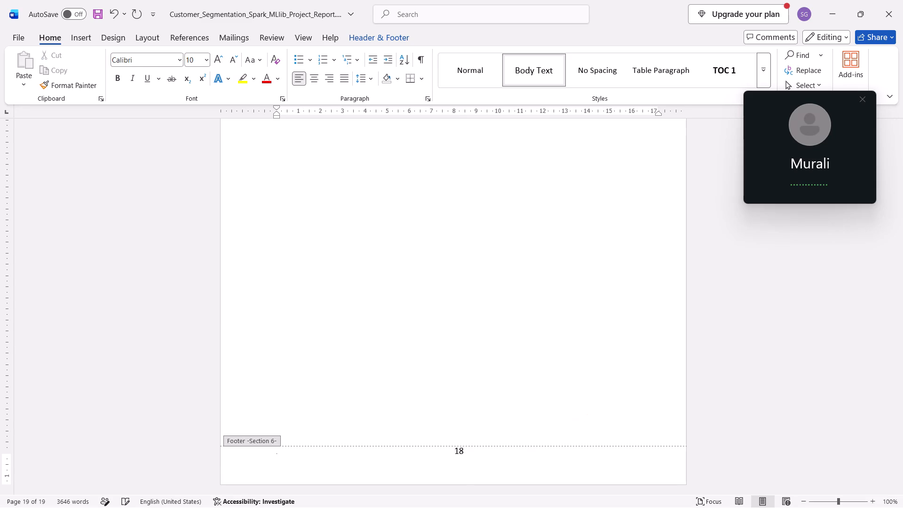
pyautogui.tripleClick(457, 453)
pyautogui.press('BackSpace')
# Leave footer editing and restart Section 5's page numbering at 1, working from the Chapter 1 page with 1.2 Objectives.
pyautogui.scroll(2, 457, 453)
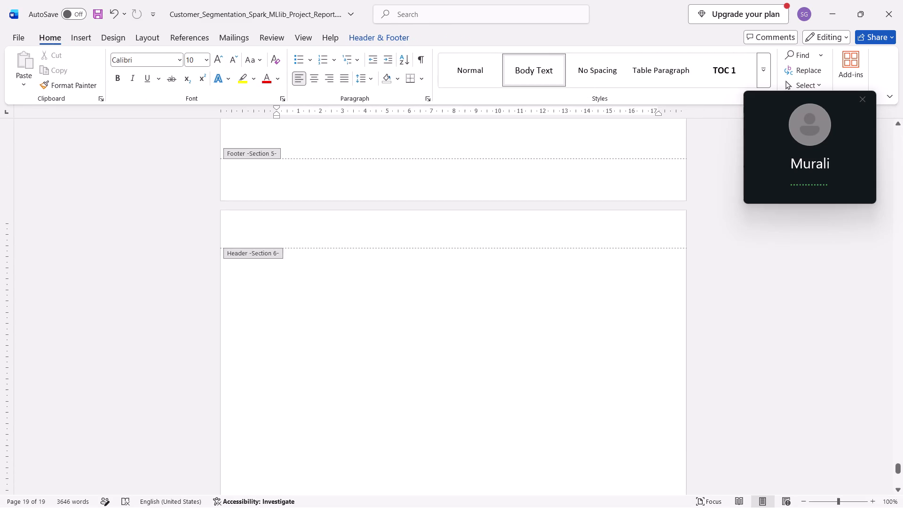
pyautogui.scroll(5, 457, 453)
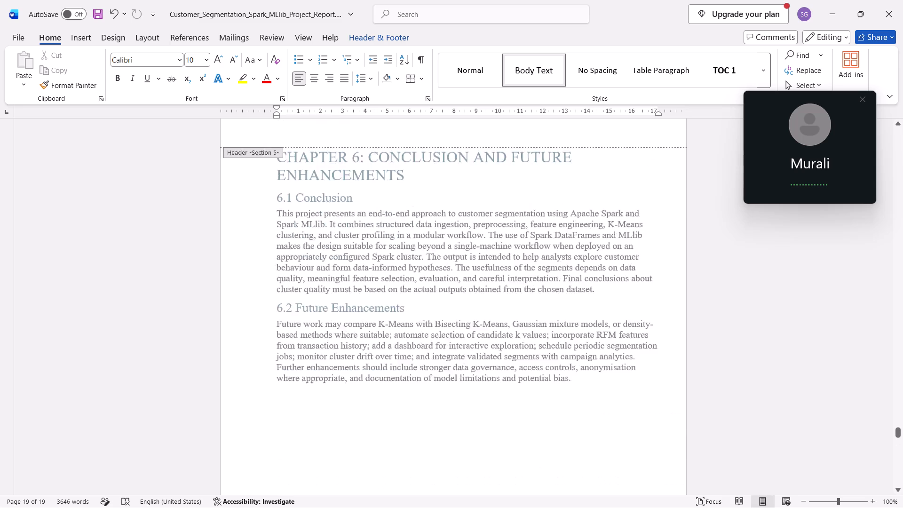
pyautogui.scroll(8, 457, 453)
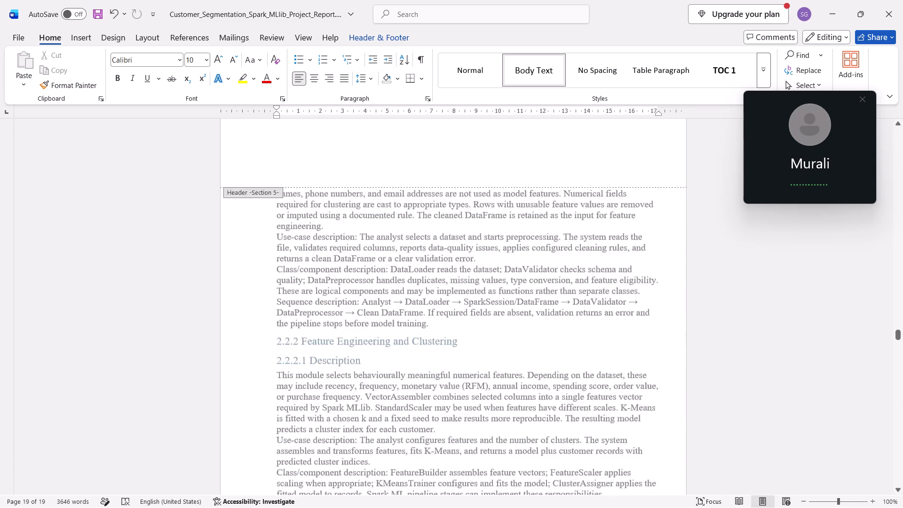
pyautogui.scroll(7, 457, 453)
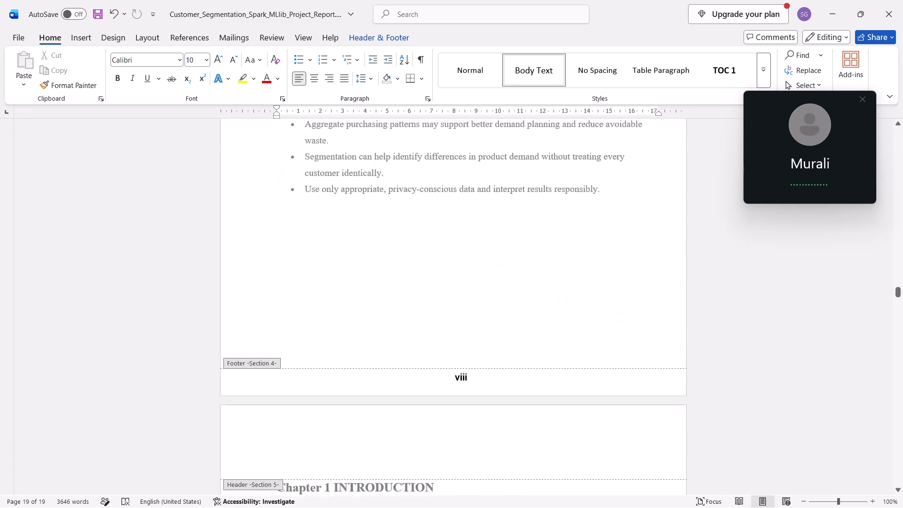
pyautogui.scroll(-5, 457, 453)
pyautogui.click(442, 312)
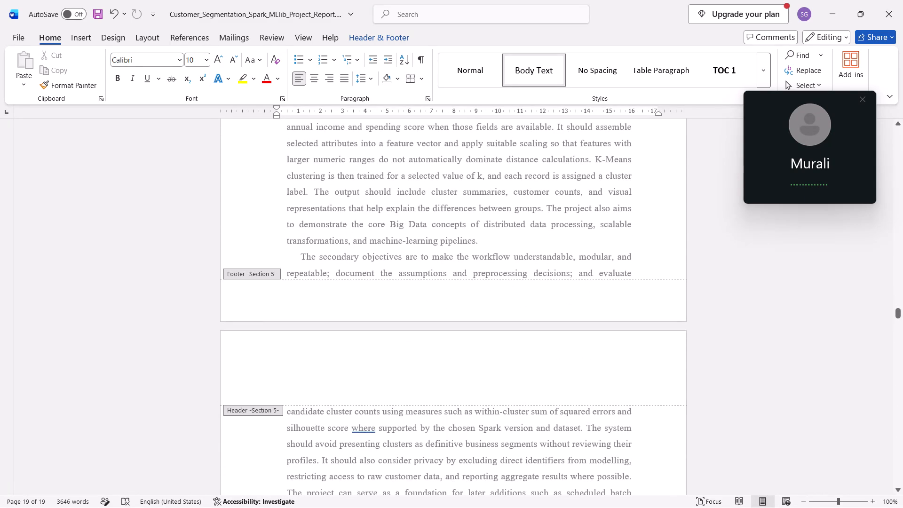
pyautogui.doubleClick(441, 302)
pyautogui.click(429, 278)
pyautogui.doubleClick(412, 236)
pyautogui.click(415, 251)
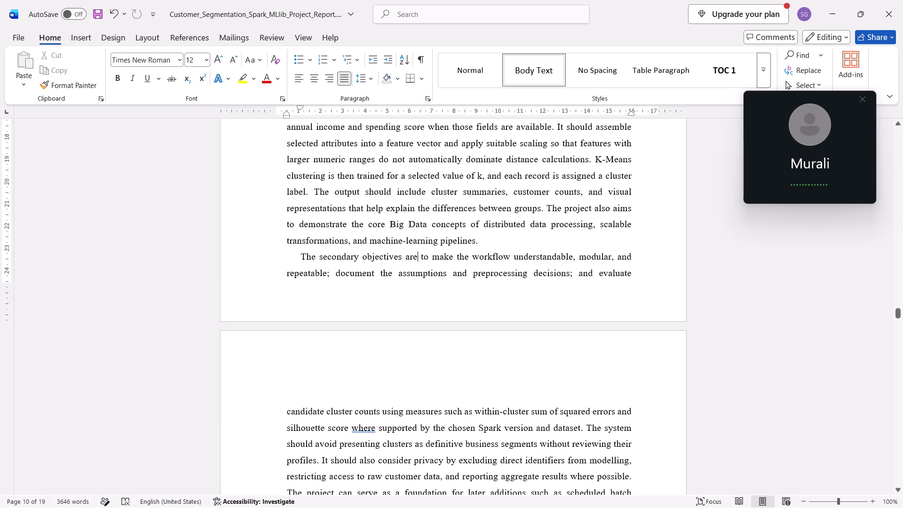
pyautogui.click(86, 38)
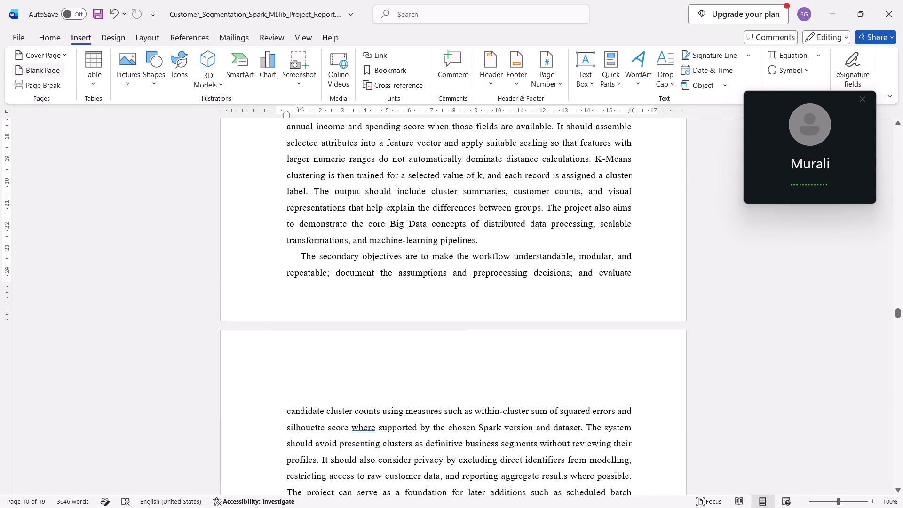
pyautogui.click(541, 77)
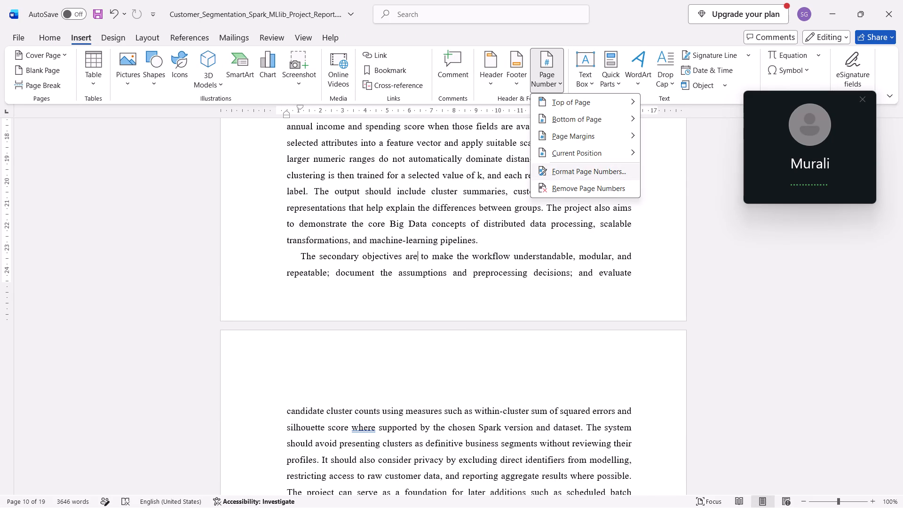
pyautogui.click(560, 173)
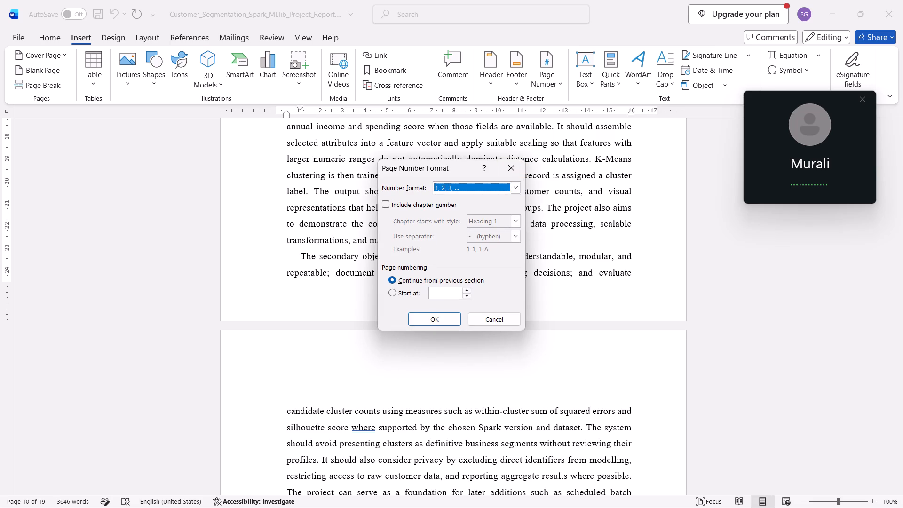
pyautogui.click(406, 294)
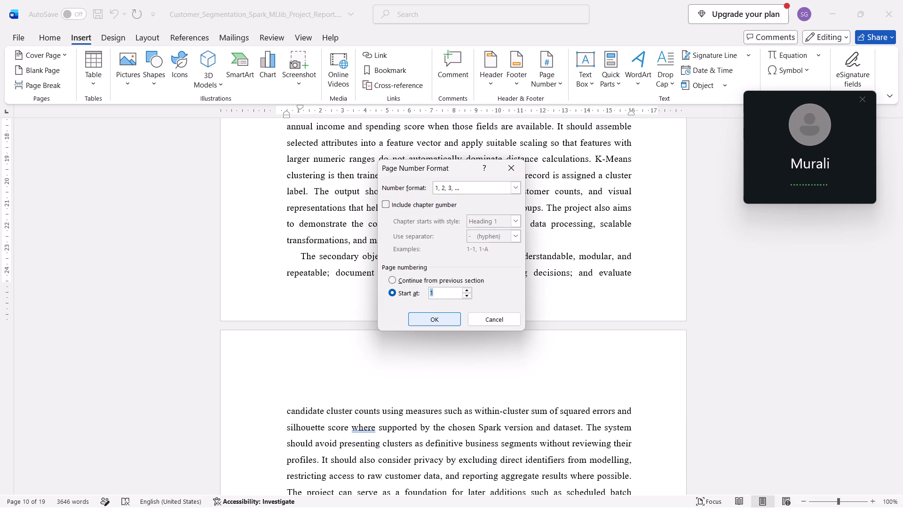
pyautogui.click(439, 320)
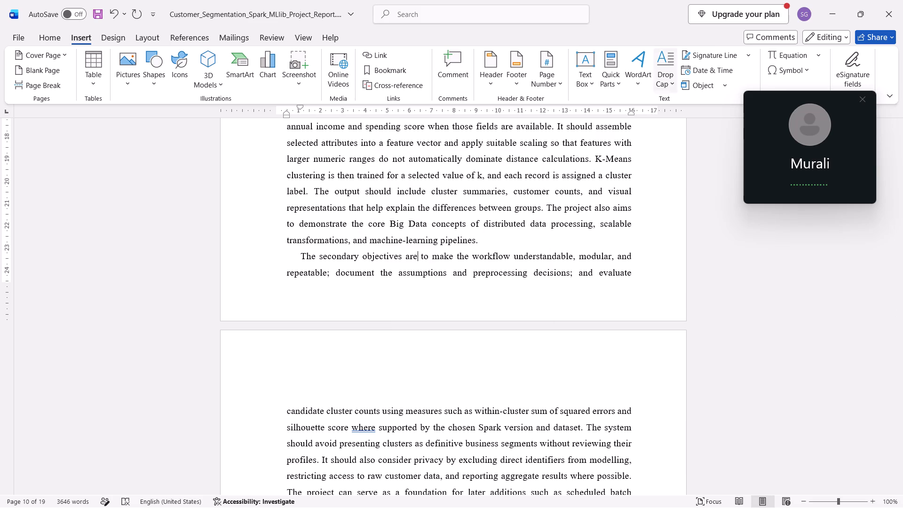
# Insert a Plain Number 2 page number at the bottom of the Section 5 pages.
pyautogui.click(547, 87)
pyautogui.click(566, 115)
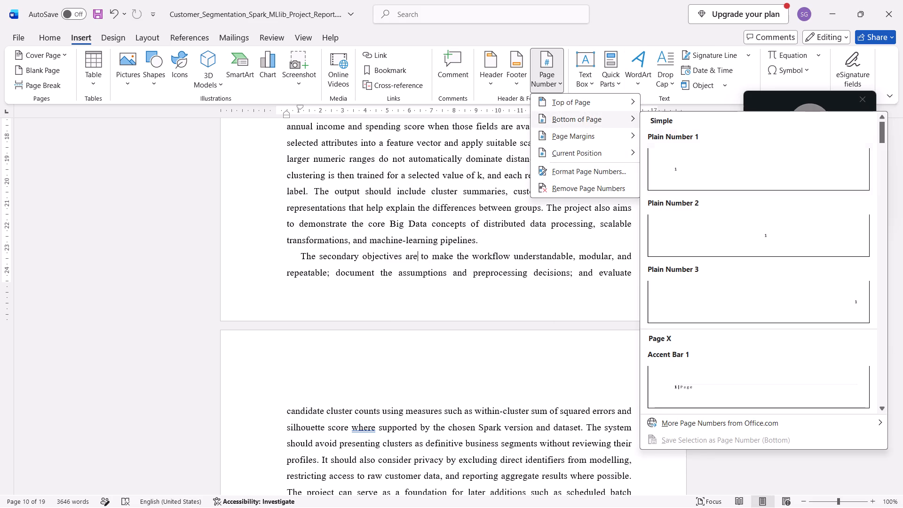
pyautogui.click(758, 222)
# Check the footer page numbers from the first page of Chapter 1 through References and the blank last page.
pyautogui.scroll(1, 697, 262)
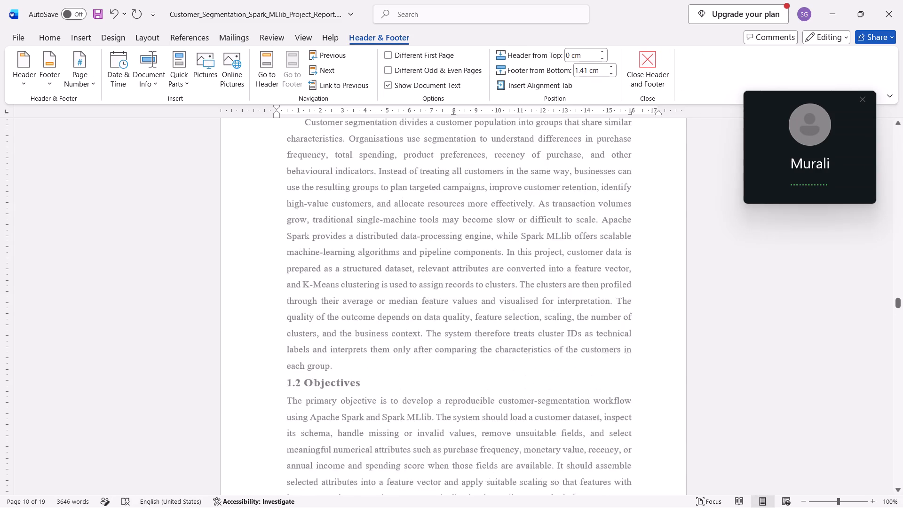
pyautogui.scroll(1, 697, 262)
pyautogui.scroll(-4, 697, 262)
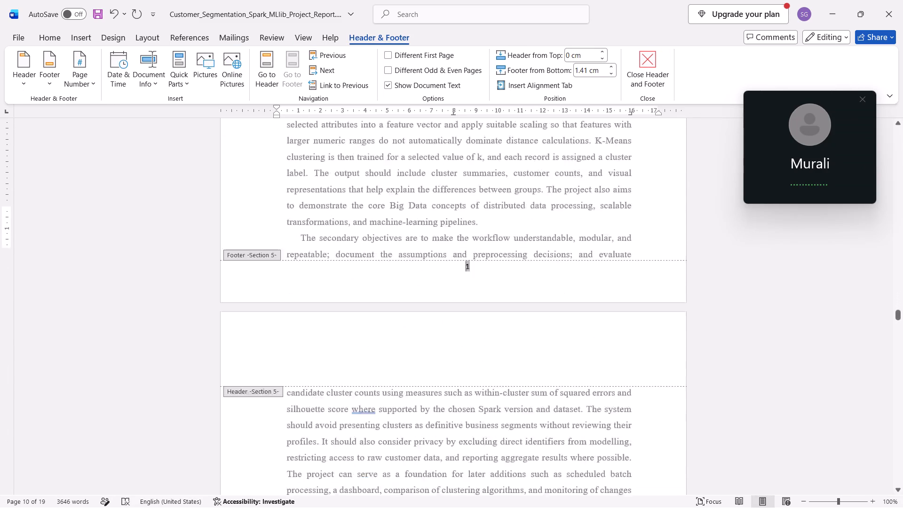
pyautogui.scroll(-13, 697, 262)
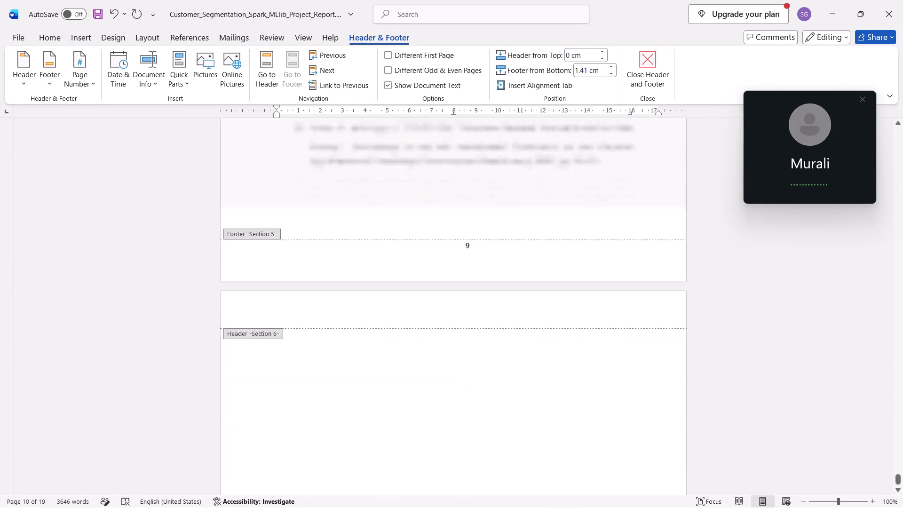
pyautogui.scroll(-2, 697, 262)
pyautogui.scroll(3, 697, 262)
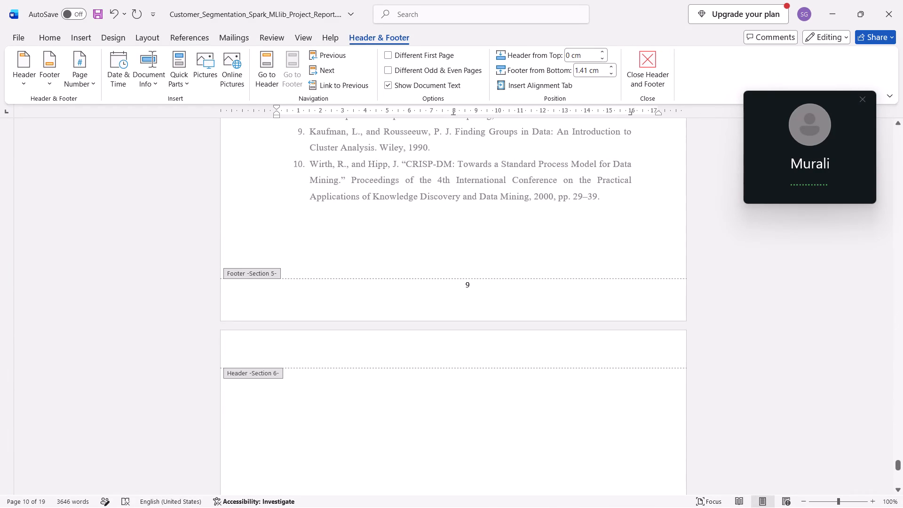
pyautogui.scroll(3, 697, 262)
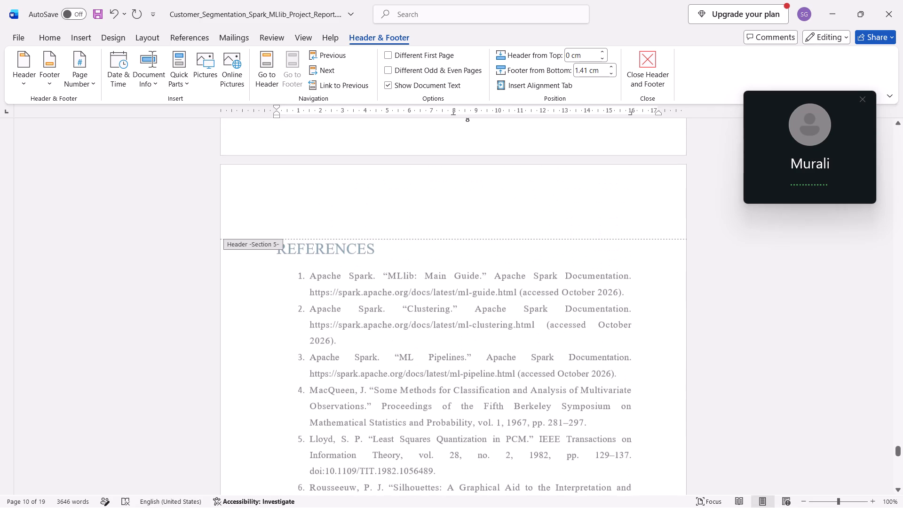
pyautogui.scroll(3, 697, 262)
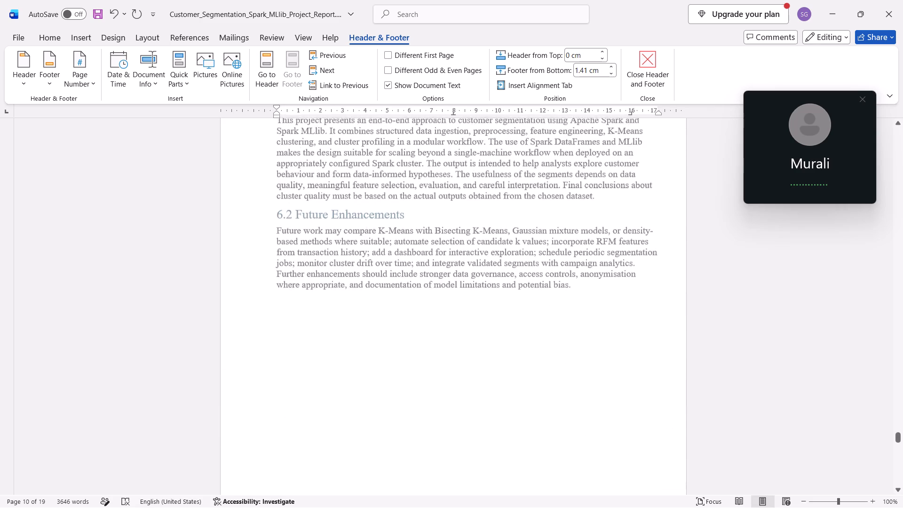
pyautogui.scroll(4, 697, 262)
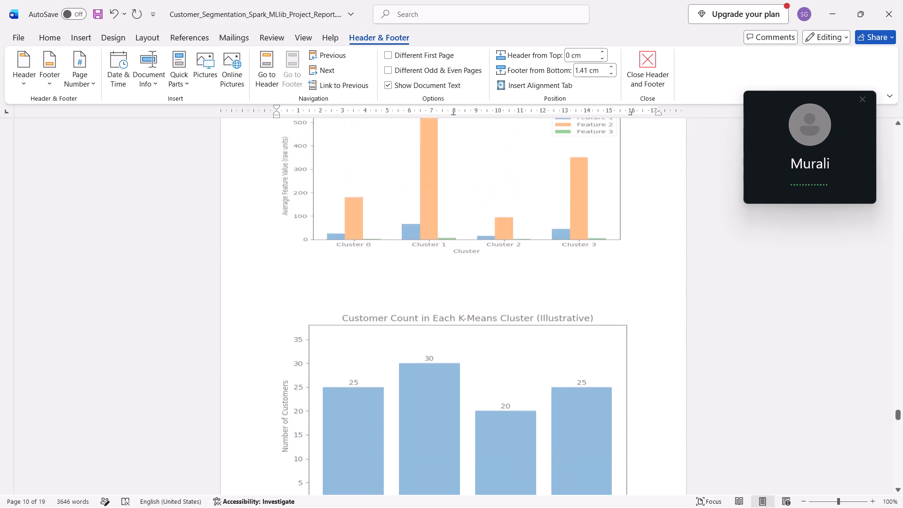
pyautogui.scroll(1, 697, 262)
pyautogui.scroll(-20, 697, 262)
pyautogui.scroll(-2, 697, 262)
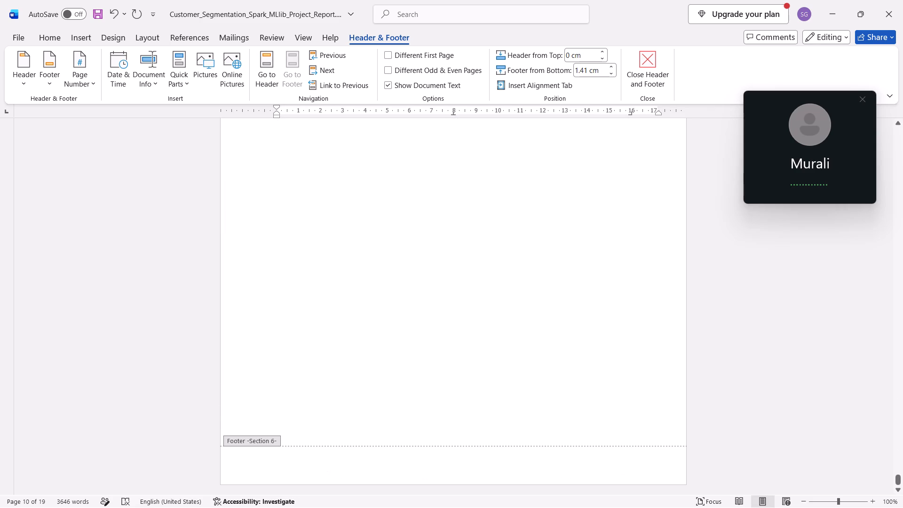
# Leave the Section 6 footer and return to the body of the blank last page.
pyautogui.click(559, 292)
pyautogui.scroll(2, 559, 292)
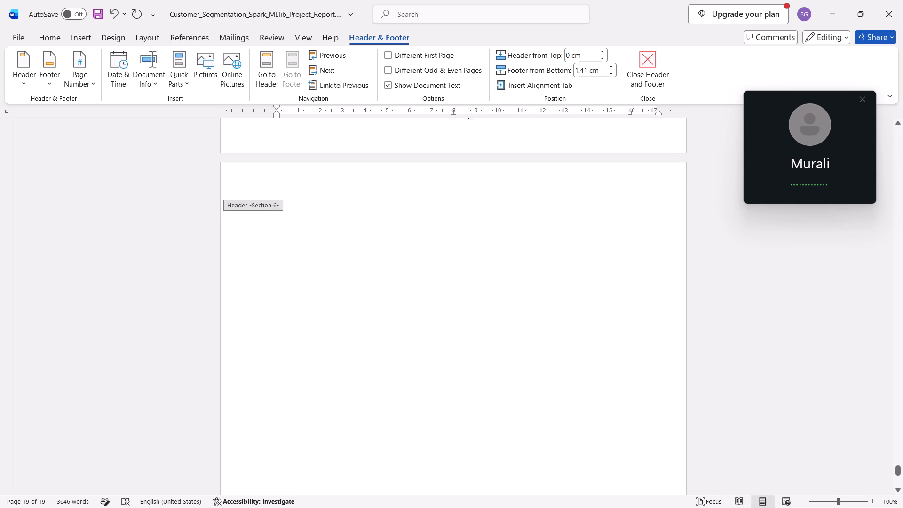
pyautogui.tripleClick(388, 252)
pyautogui.click(388, 252)
pyautogui.click(369, 252)
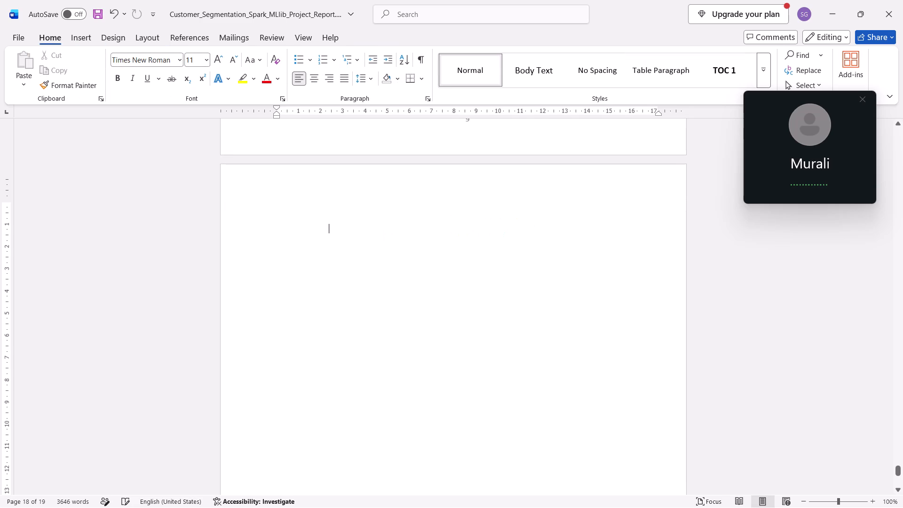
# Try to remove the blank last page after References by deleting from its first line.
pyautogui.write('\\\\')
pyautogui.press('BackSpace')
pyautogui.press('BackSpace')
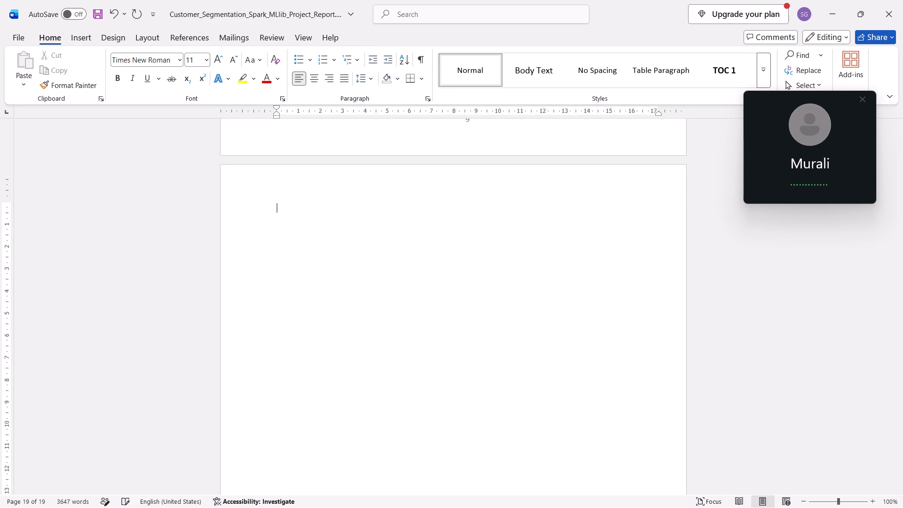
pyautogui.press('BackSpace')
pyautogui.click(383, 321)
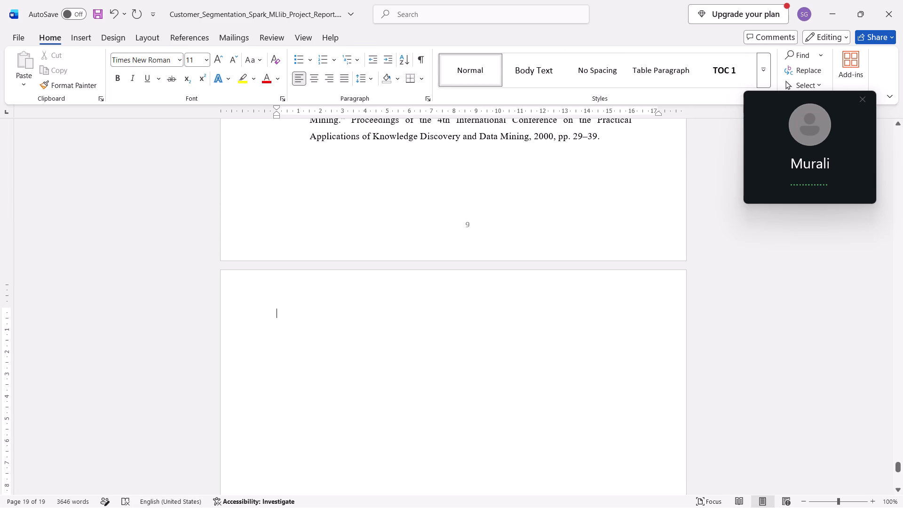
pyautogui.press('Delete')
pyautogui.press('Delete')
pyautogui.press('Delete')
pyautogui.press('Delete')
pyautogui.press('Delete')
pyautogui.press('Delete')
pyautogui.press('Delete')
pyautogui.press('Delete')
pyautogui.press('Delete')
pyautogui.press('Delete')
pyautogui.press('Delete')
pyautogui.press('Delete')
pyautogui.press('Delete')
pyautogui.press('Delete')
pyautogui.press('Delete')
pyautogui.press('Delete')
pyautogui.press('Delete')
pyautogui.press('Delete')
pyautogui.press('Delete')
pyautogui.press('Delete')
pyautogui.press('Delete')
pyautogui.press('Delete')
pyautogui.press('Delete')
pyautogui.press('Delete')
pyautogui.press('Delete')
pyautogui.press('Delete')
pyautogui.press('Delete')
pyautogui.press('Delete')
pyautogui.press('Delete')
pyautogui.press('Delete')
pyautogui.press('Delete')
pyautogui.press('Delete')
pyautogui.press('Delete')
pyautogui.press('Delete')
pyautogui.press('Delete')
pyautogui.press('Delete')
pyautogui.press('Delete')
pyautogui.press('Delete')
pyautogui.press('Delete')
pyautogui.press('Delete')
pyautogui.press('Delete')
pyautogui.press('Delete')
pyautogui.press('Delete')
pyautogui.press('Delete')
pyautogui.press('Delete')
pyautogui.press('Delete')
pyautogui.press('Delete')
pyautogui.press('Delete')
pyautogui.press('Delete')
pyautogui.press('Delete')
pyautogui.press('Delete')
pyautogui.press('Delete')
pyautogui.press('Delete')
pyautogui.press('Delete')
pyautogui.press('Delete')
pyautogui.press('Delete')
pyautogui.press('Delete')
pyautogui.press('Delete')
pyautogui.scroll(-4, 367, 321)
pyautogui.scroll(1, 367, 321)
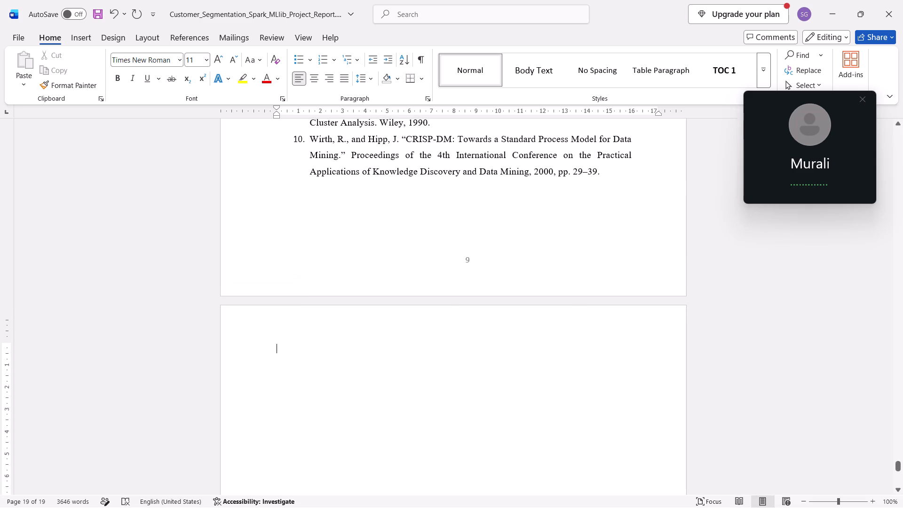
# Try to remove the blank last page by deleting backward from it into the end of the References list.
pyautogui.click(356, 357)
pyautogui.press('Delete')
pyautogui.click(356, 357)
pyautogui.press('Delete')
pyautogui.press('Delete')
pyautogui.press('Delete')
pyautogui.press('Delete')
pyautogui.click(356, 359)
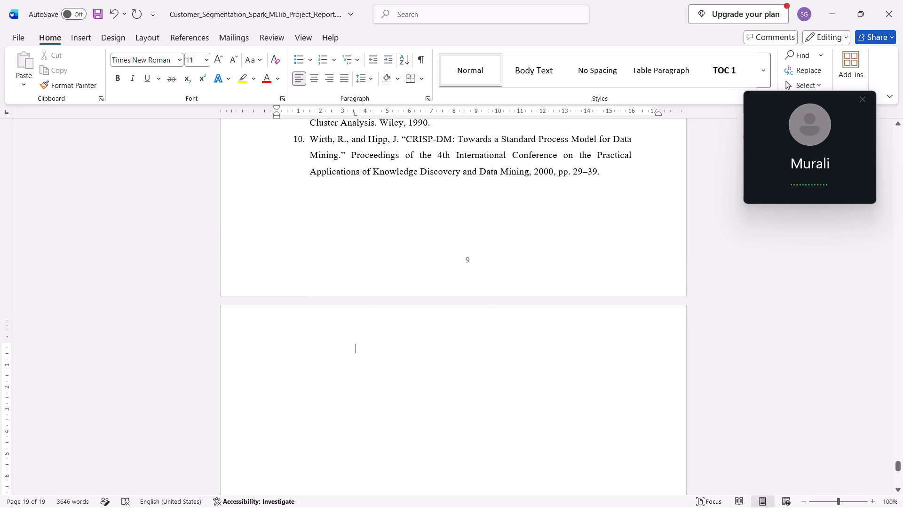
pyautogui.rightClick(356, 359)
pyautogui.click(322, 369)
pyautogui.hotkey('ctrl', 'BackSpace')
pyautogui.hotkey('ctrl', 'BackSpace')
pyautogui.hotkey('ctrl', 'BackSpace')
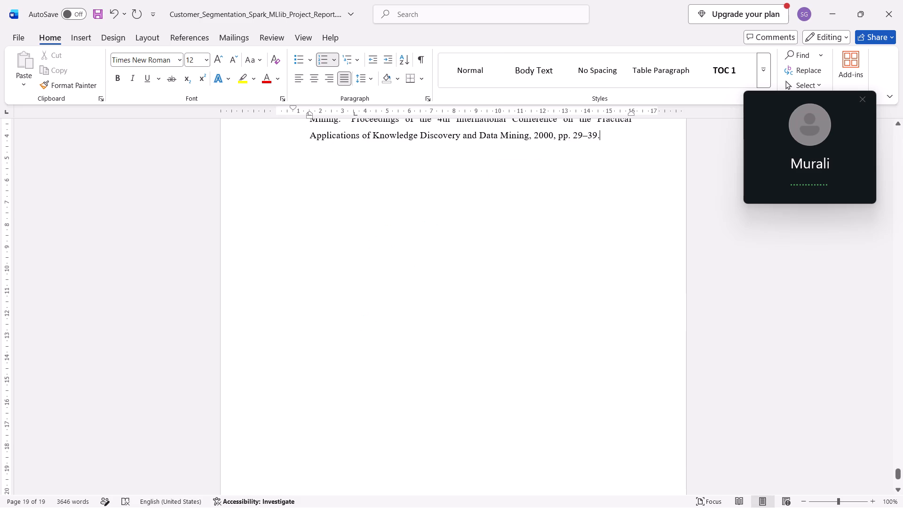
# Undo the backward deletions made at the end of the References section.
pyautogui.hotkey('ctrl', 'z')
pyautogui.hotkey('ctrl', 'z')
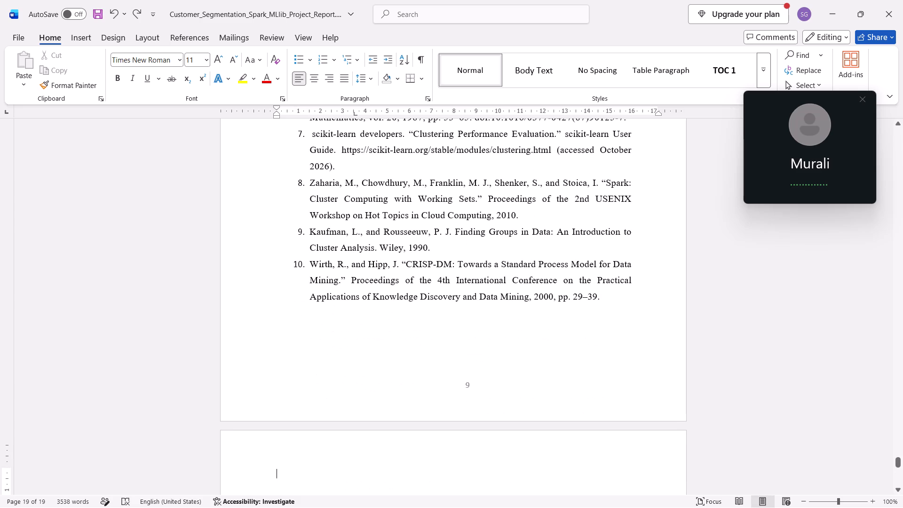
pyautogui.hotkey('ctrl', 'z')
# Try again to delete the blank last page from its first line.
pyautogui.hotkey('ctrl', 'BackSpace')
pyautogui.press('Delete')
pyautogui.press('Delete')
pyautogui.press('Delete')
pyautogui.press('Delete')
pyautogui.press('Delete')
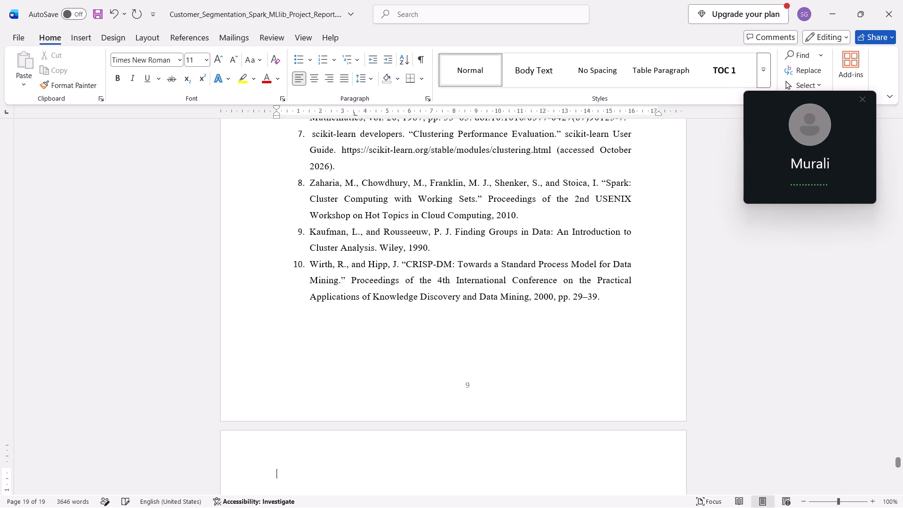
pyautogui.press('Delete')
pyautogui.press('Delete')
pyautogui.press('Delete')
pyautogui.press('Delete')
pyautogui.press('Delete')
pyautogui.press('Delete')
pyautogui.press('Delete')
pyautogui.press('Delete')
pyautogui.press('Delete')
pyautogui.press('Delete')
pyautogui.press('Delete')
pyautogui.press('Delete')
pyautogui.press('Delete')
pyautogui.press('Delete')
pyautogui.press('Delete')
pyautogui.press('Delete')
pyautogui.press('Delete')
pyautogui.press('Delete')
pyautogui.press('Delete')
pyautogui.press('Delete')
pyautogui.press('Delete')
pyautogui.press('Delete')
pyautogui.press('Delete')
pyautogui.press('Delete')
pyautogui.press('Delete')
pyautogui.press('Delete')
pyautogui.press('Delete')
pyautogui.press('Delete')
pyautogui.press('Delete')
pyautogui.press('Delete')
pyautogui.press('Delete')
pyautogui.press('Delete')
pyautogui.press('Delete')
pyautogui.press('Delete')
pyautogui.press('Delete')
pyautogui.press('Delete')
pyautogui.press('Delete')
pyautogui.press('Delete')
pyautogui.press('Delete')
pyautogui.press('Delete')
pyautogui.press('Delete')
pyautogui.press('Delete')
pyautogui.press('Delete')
# Check the page layout and footer numbers from the blank last page back to the cover and through the front matter.
pyautogui.scroll(-5, 433, 295)
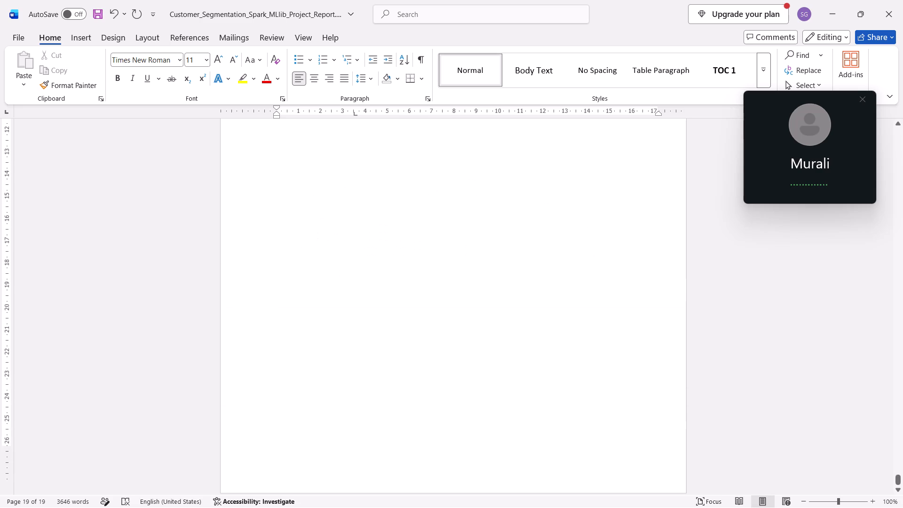
pyautogui.scroll(3, 433, 295)
pyautogui.scroll(-1, 433, 295)
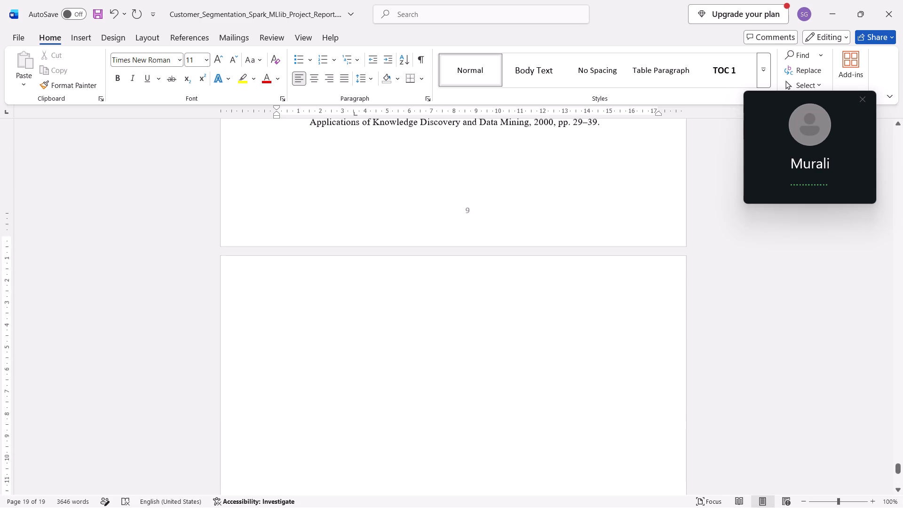
pyautogui.scroll(-7, 433, 295)
pyautogui.scroll(11, 433, 295)
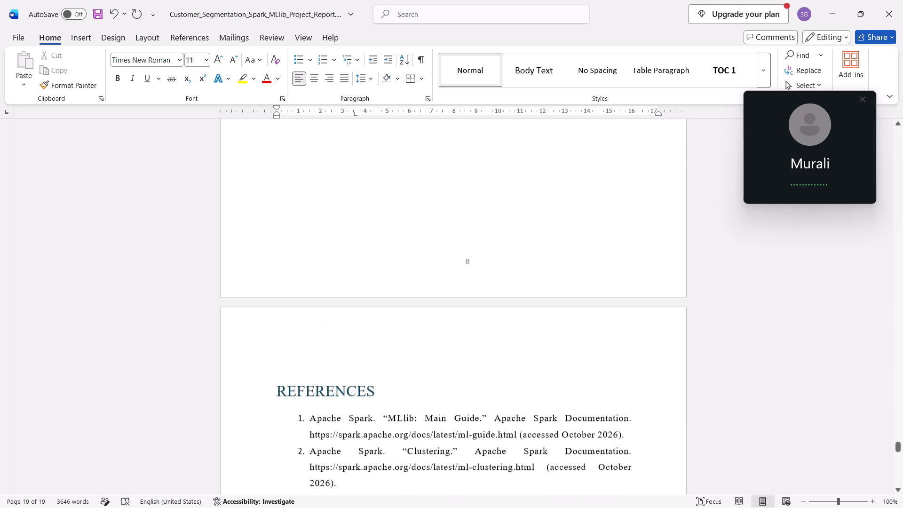
pyautogui.scroll(11, 433, 295)
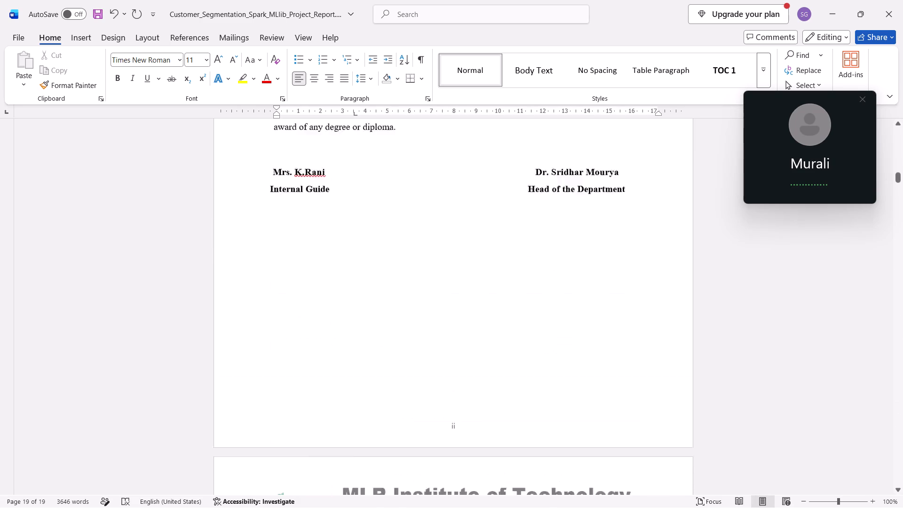
pyautogui.scroll(5, 433, 295)
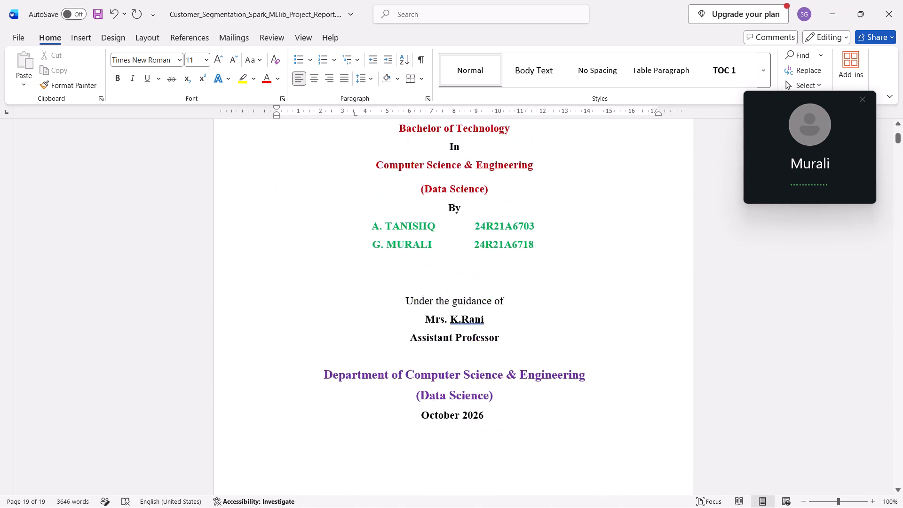
pyautogui.scroll(1, 433, 295)
pyautogui.scroll(-7, 433, 295)
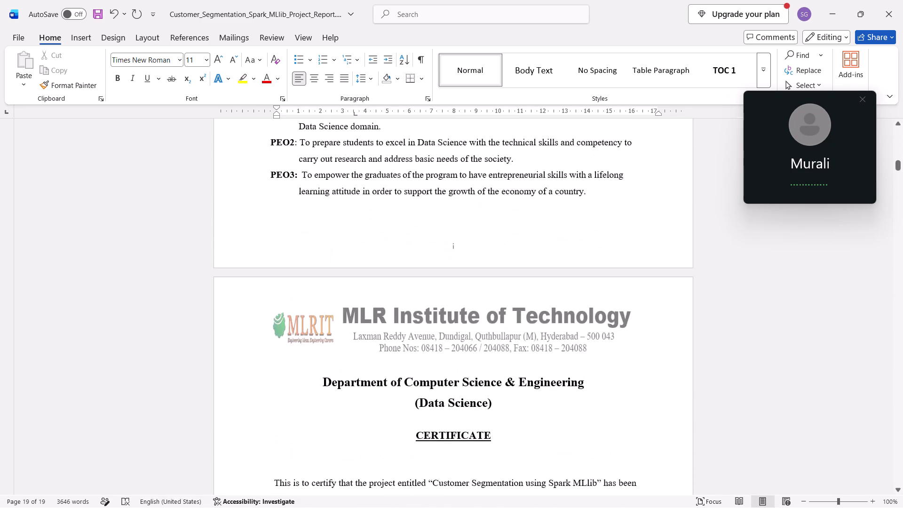
pyautogui.scroll(-8, 433, 295)
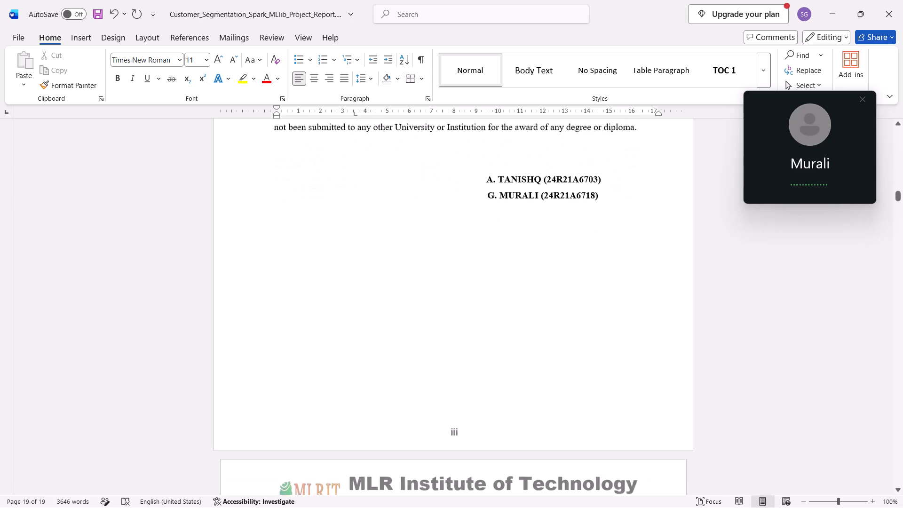
pyautogui.scroll(-4, 433, 295)
# On the CONTENTS page, enter page number 1 for Chapter 1: Introduction, 1.1 Overview and 1.2 Objectives.
pyautogui.scroll(1, 433, 295)
pyautogui.scroll(1, 462, 331)
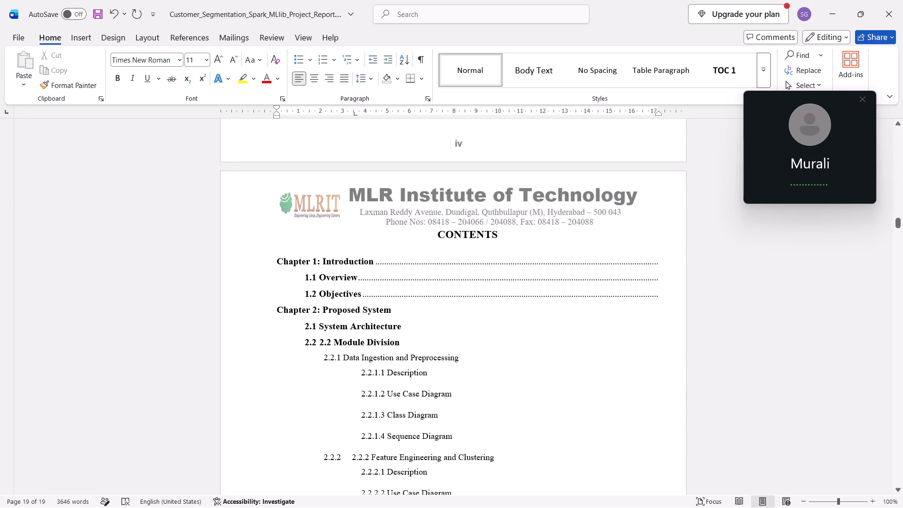
pyautogui.click(668, 261)
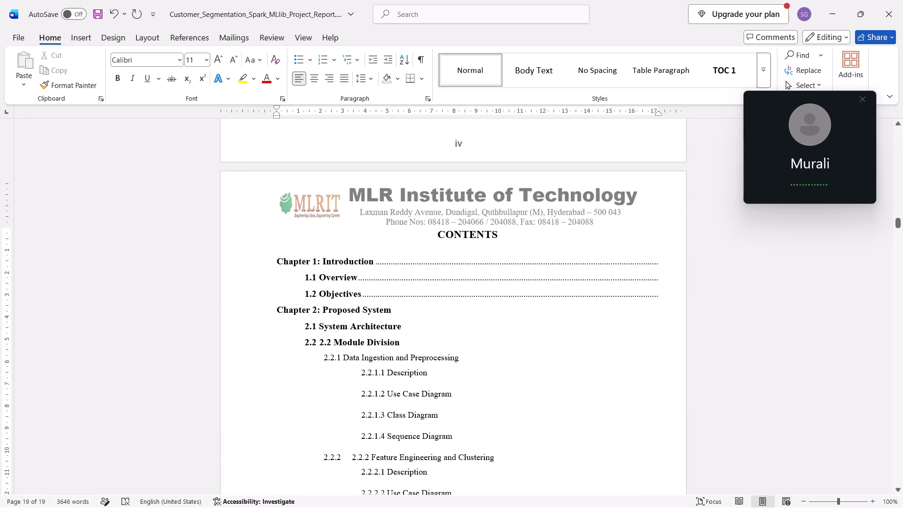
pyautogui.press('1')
pyautogui.press('Down')
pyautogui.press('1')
pyautogui.press('Down')
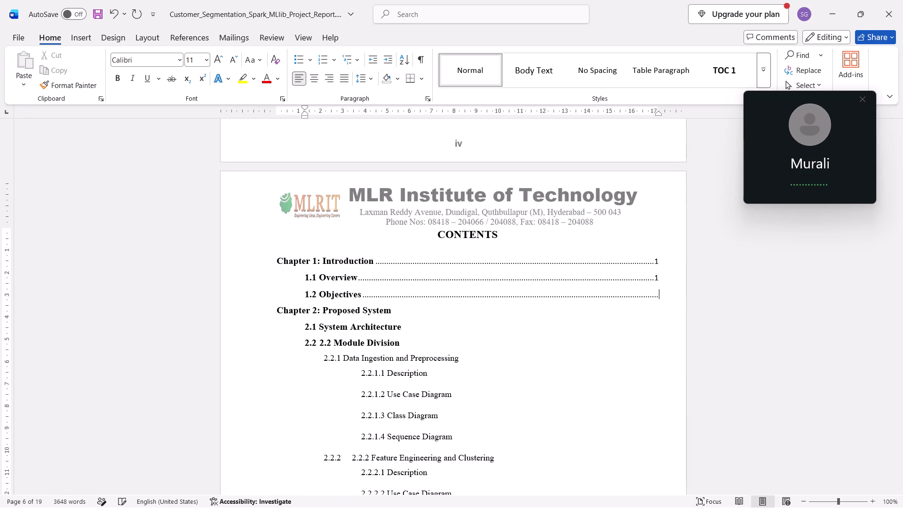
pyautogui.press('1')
# Look through the body pages for the page on which Chapter 2: Proposed System starts, and return to the CONTENTS page.
pyautogui.scroll(-4, 719, 278)
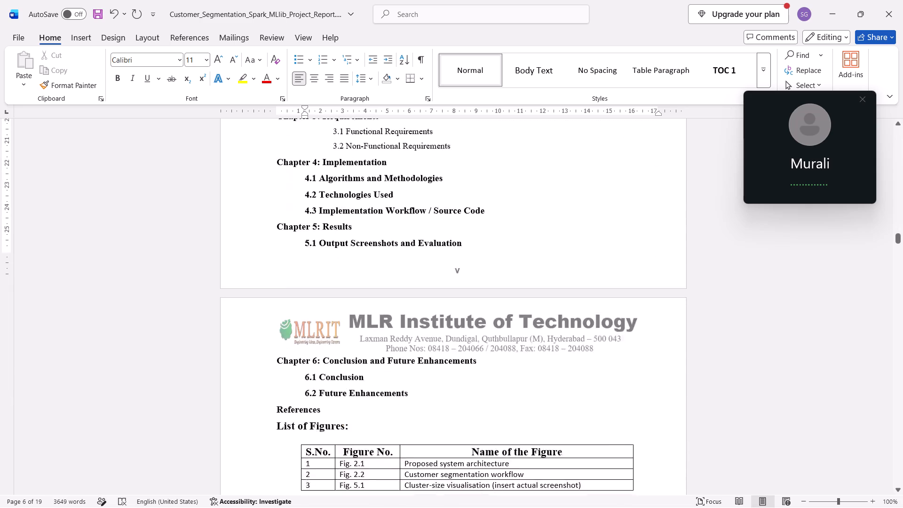
pyautogui.scroll(-8, 719, 278)
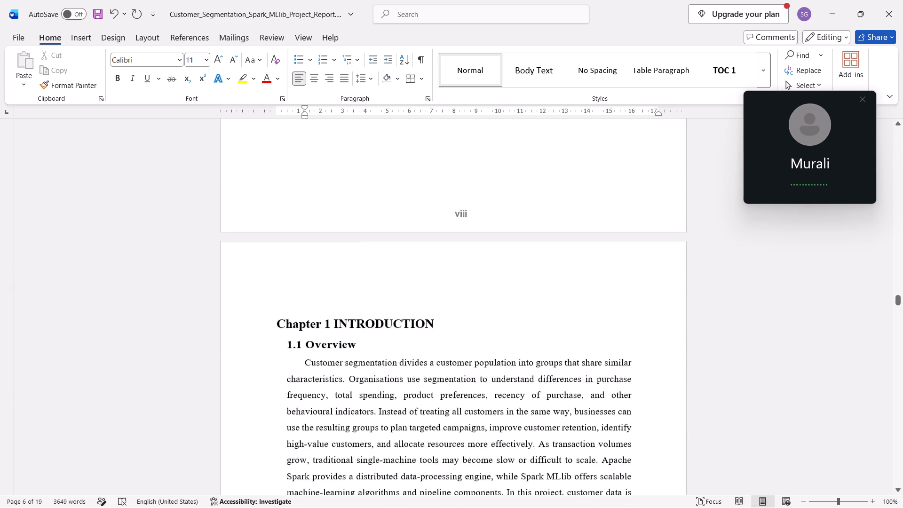
pyautogui.scroll(-5, 719, 278)
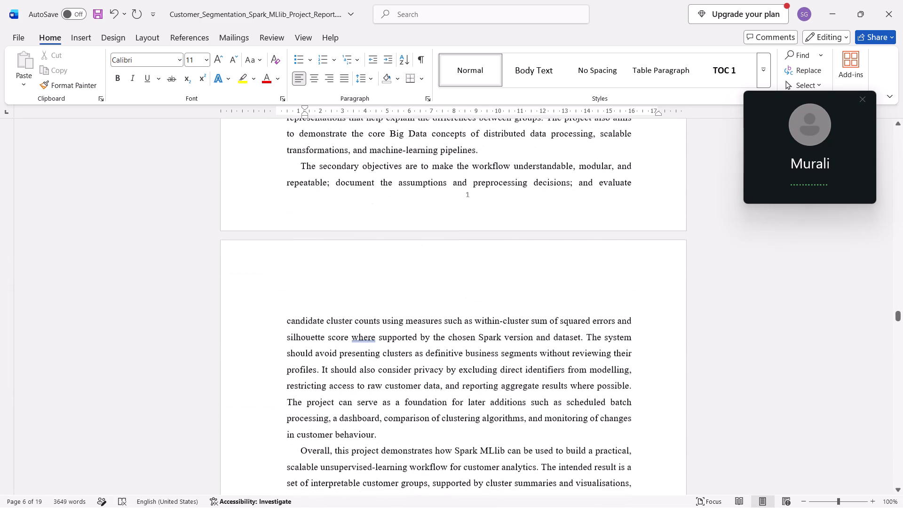
pyautogui.scroll(-4, 719, 278)
pyautogui.scroll(1, 719, 278)
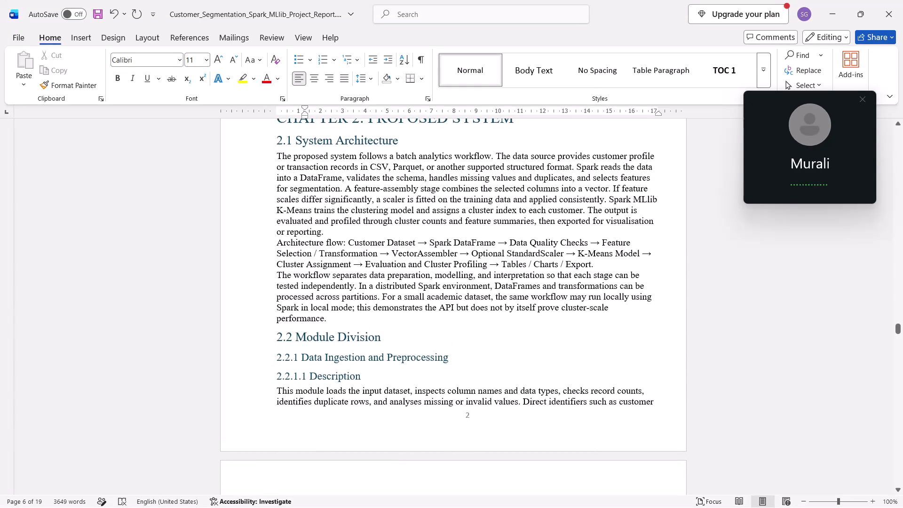
pyautogui.scroll(13, 719, 278)
pyautogui.scroll(-3, 719, 278)
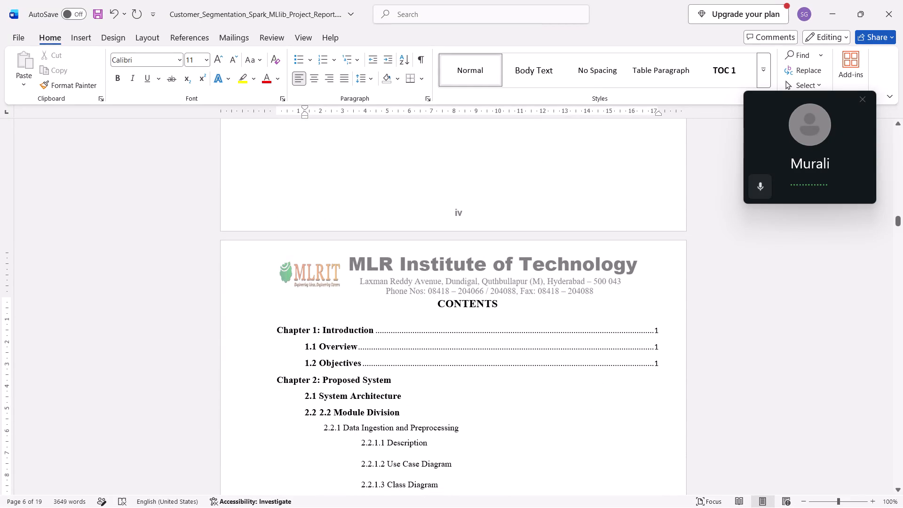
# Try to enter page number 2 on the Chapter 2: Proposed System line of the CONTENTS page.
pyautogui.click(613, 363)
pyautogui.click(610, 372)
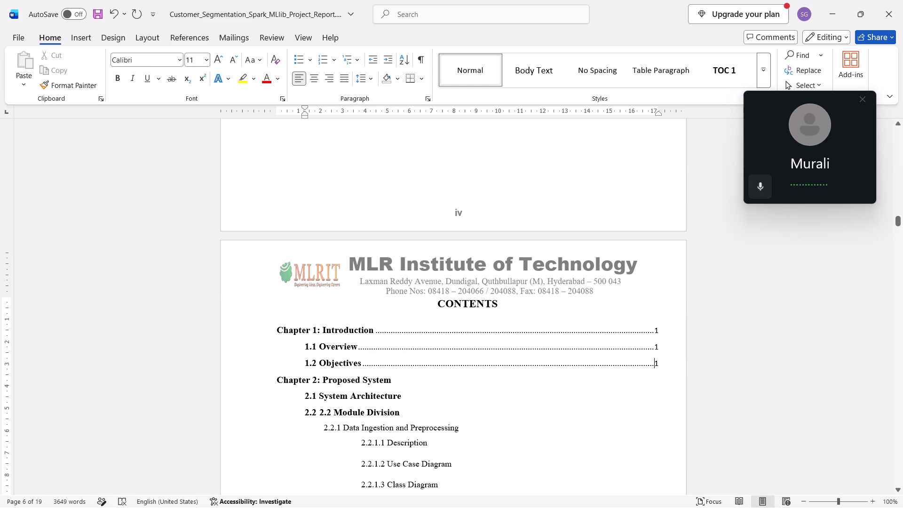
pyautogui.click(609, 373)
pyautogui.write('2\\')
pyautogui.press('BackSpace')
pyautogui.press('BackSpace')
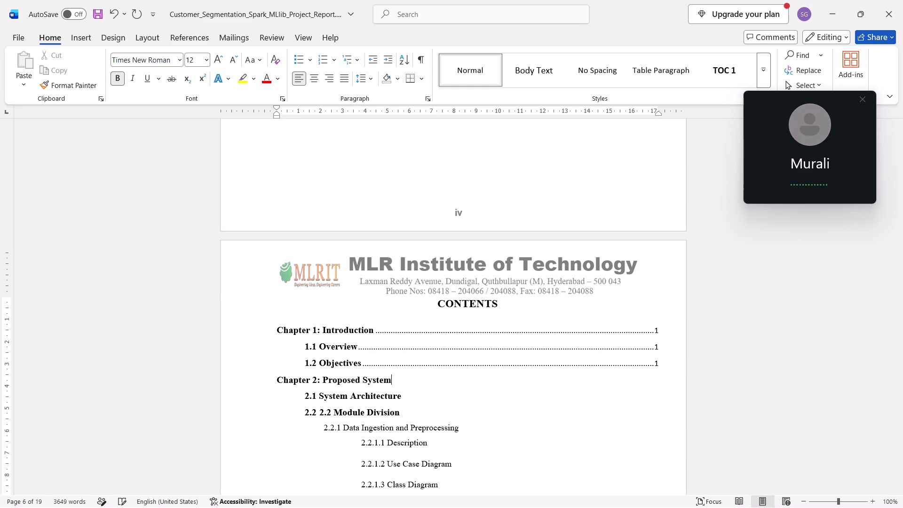
# Copy the formatting of the Chapter 1: Introduction contents line onto the Chapter 2: Proposed System line with Format Painter.
pyautogui.tripleClick(436, 330)
pyautogui.click(436, 330)
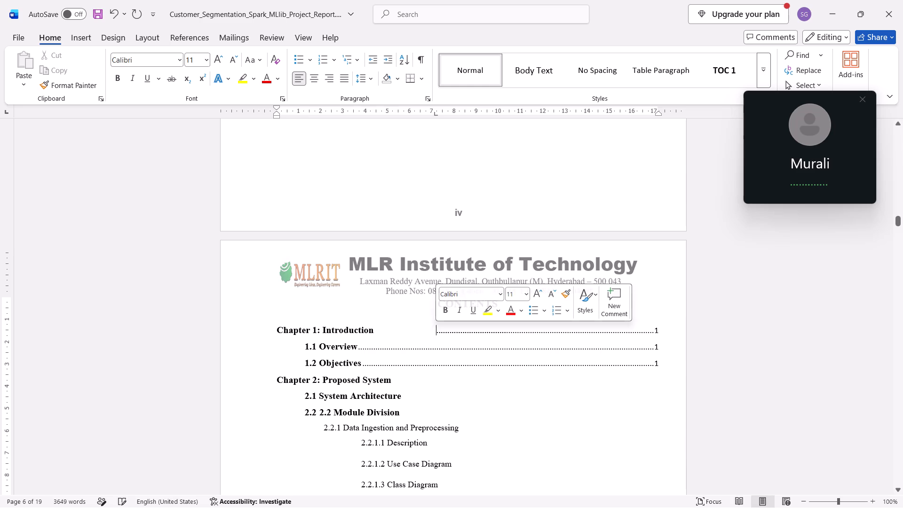
pyautogui.moveTo(669, 331); pyautogui.dragTo(288, 324)
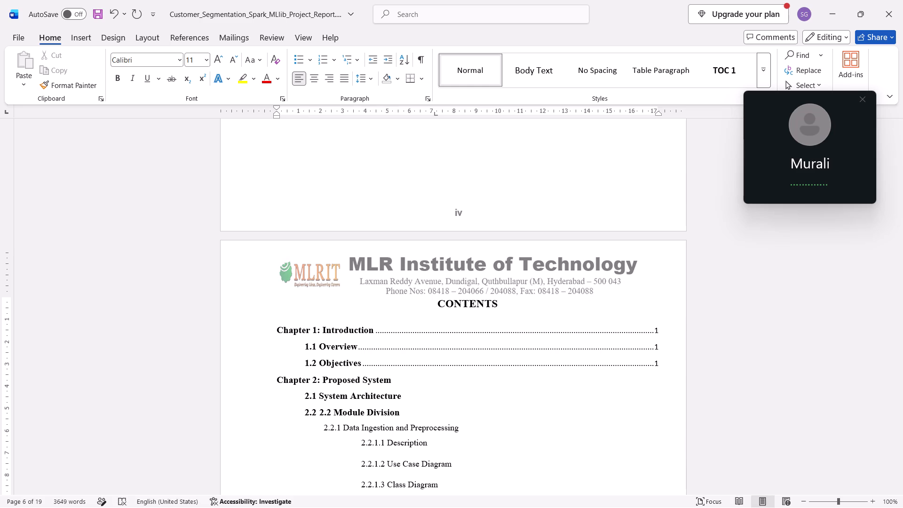
pyautogui.hotkey('ctrl', 'z')
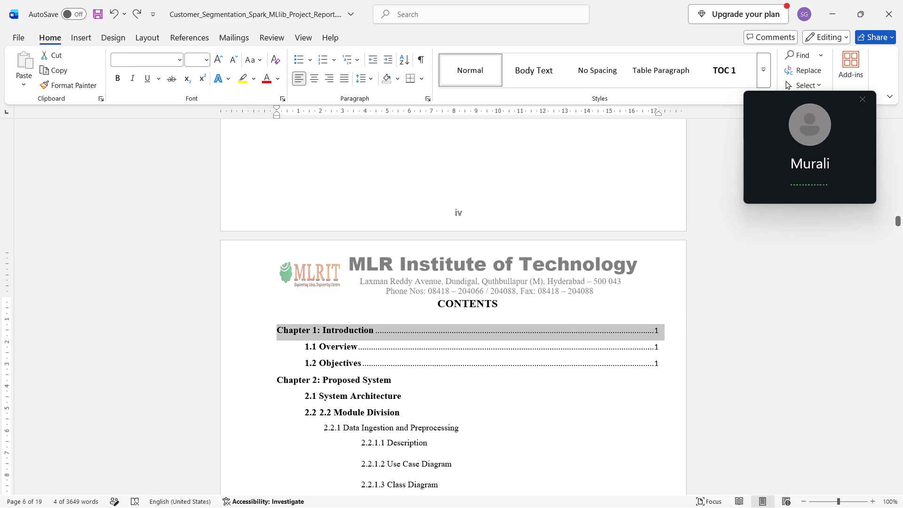
pyautogui.click(81, 84)
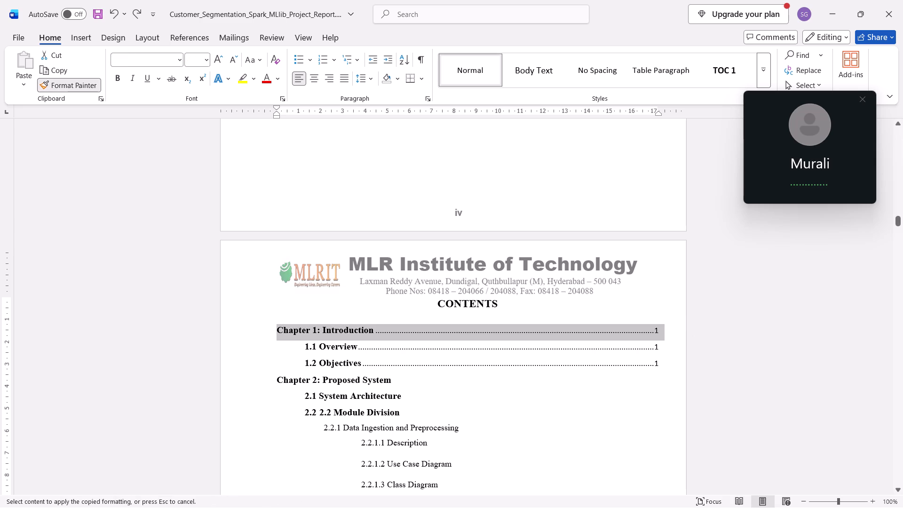
pyautogui.moveTo(409, 379); pyautogui.dragTo(288, 384)
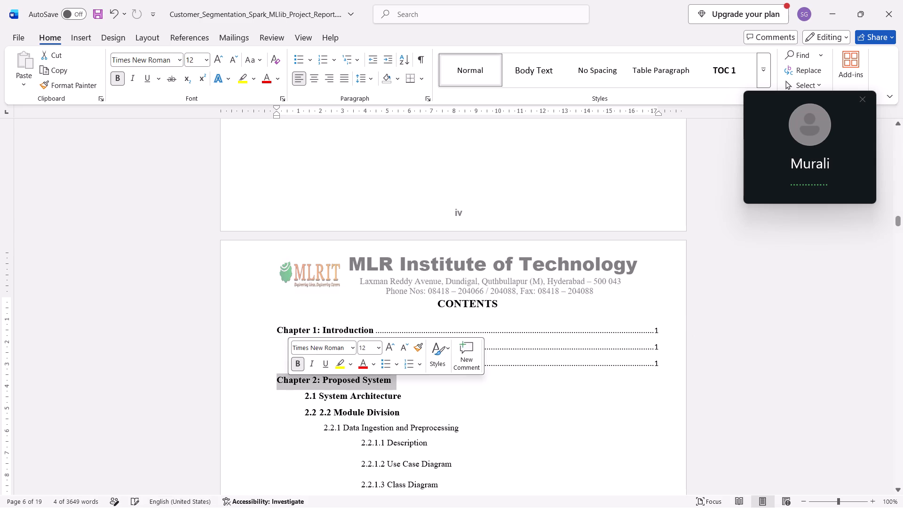
# Space out the Chapter 2: Proposed System contents line towards the right margin and enter its page number 2.
pyautogui.doubleClick(500, 385)
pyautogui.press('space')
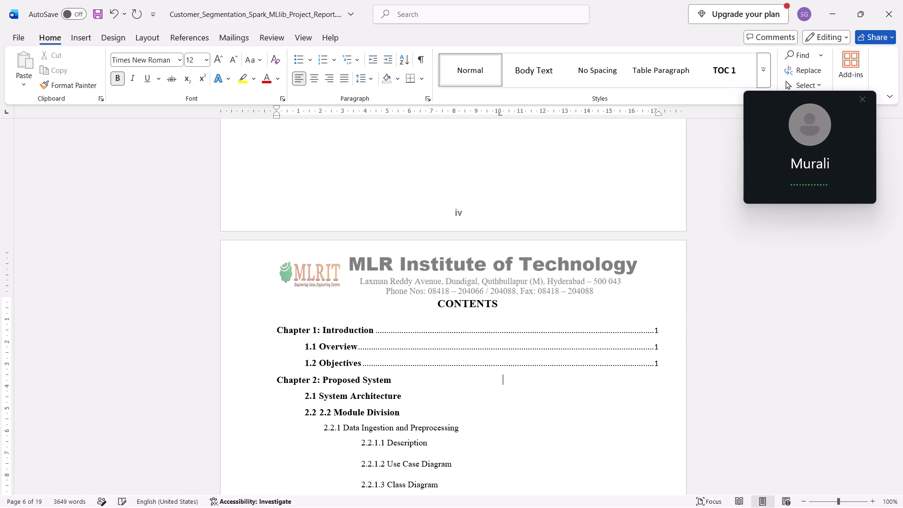
pyautogui.hotkey('ctrl', 'BackSpace')
pyautogui.hotkey('ctrl', 'BackSpace')
pyautogui.hotkey('ctrl', 'BackSpace')
pyautogui.hotkey('ctrl', 'z')
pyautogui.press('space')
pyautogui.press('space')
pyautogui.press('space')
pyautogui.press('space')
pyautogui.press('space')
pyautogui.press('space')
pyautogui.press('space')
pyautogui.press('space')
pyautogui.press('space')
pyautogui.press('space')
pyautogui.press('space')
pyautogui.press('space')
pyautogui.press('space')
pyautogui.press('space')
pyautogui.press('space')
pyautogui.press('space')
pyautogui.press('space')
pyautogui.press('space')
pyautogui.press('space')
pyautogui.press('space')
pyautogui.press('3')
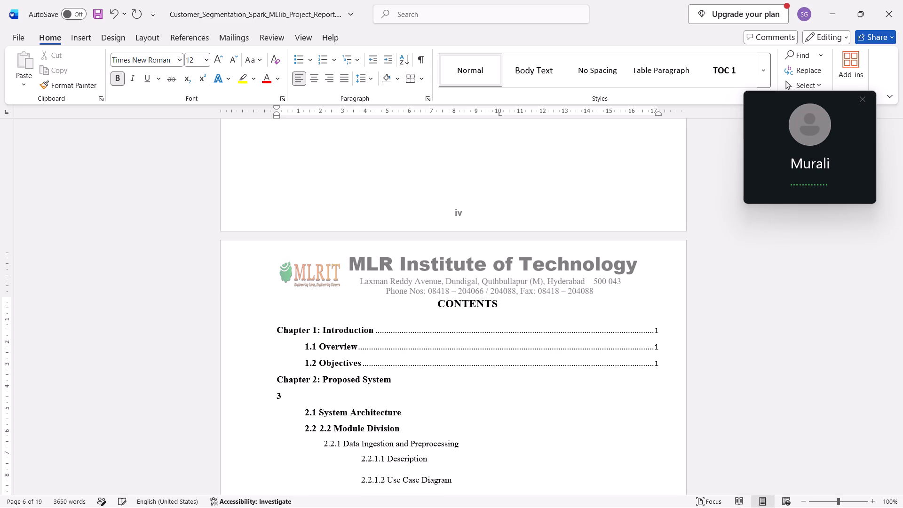
# Replace the page number of the Chapter 2: Proposed System contents entry with 2.
pyautogui.press('BackSpace')
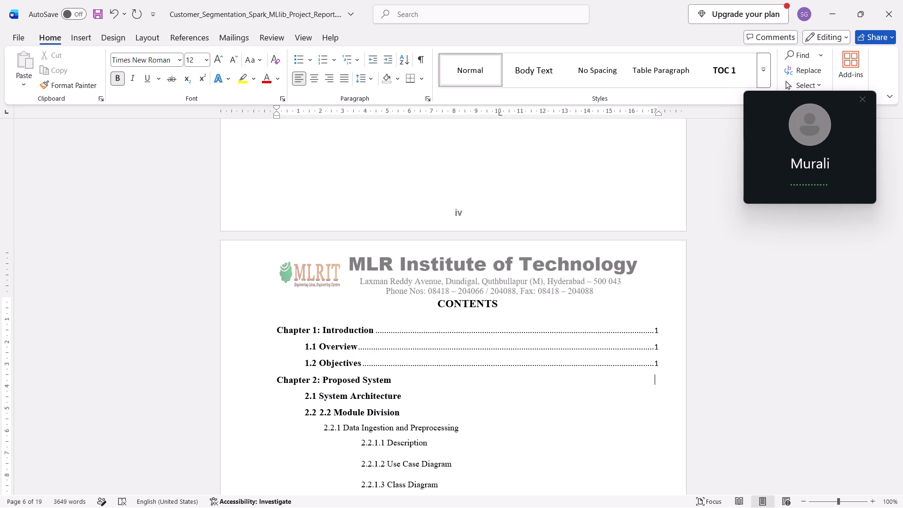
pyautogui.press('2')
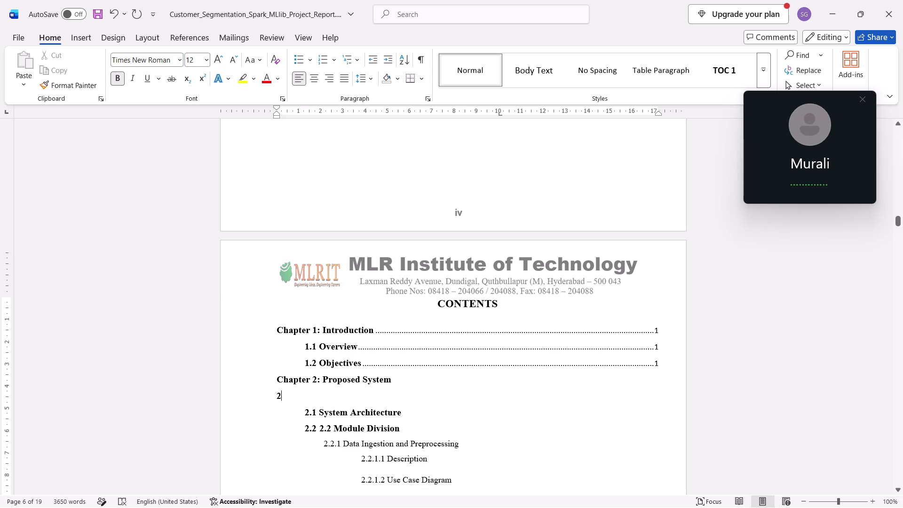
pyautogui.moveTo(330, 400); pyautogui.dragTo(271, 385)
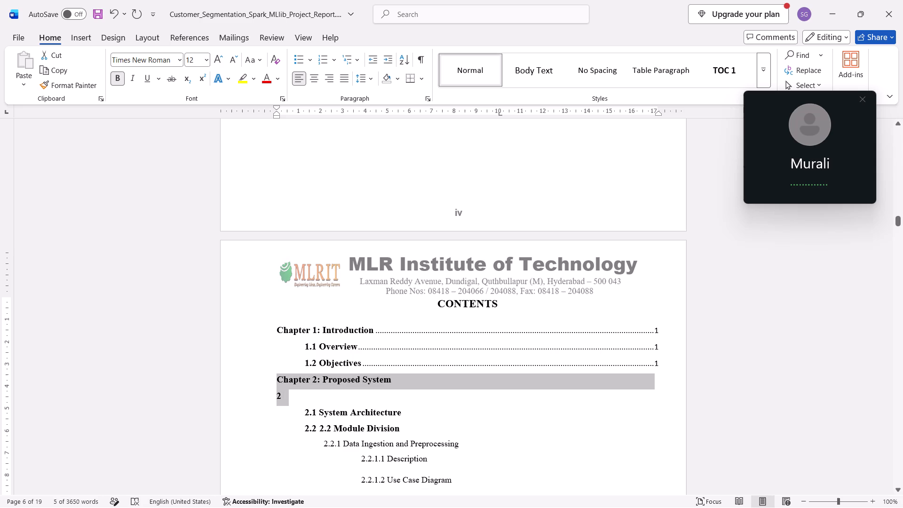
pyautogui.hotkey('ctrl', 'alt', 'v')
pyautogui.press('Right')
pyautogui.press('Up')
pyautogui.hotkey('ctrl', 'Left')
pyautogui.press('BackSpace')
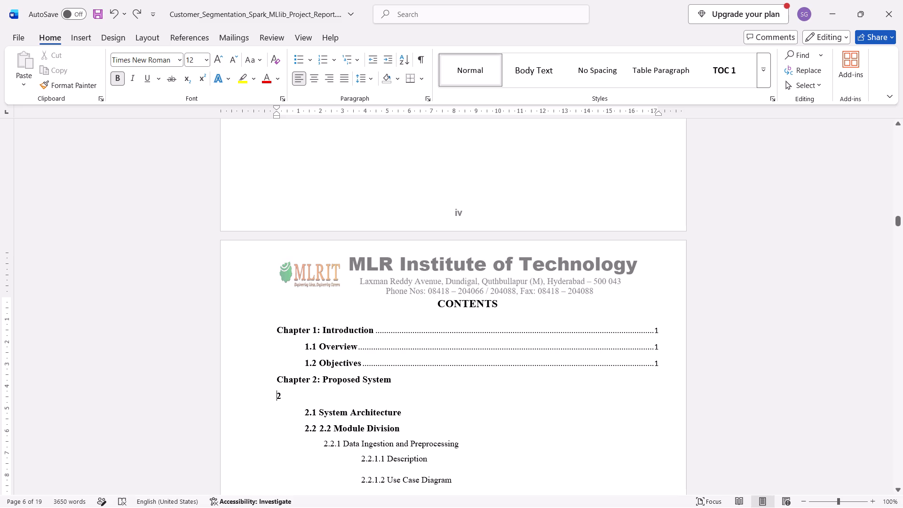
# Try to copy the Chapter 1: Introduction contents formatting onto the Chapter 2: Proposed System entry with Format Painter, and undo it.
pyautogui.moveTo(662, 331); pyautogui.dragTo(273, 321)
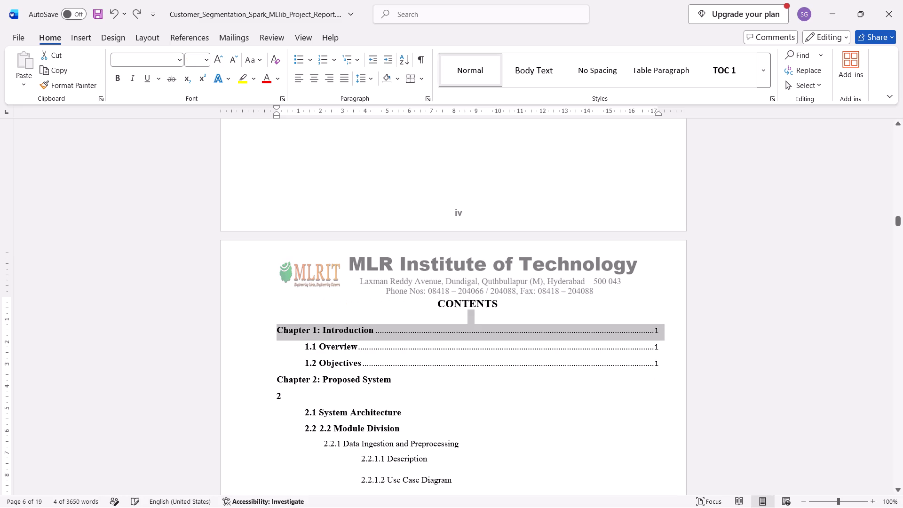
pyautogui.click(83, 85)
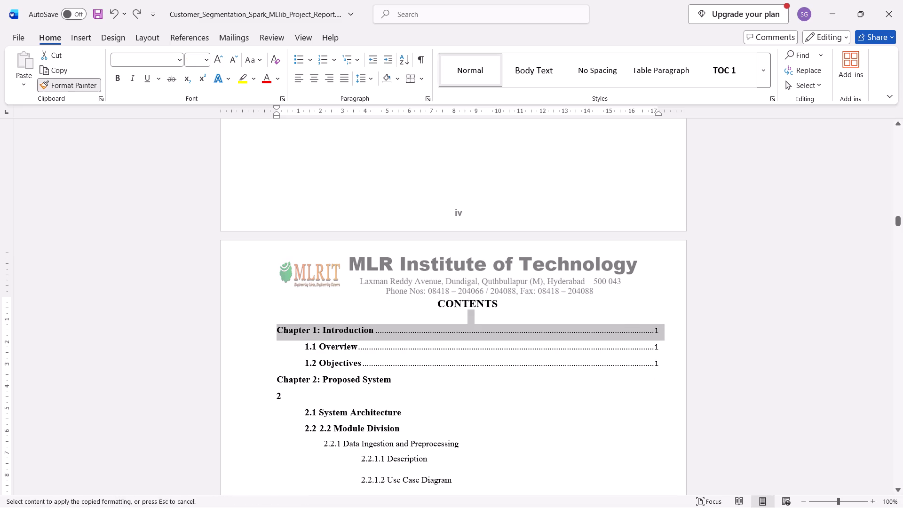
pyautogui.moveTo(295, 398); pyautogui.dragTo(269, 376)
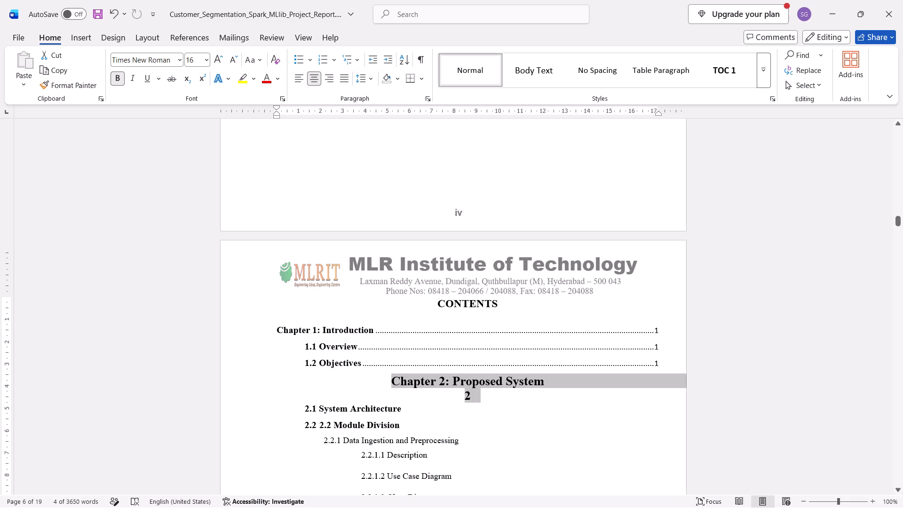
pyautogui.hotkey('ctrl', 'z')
# Select only the Chapter 1: Introduction contents line, without the blank line above it, as the source for copying formatting.
pyautogui.moveTo(669, 332); pyautogui.dragTo(285, 331)
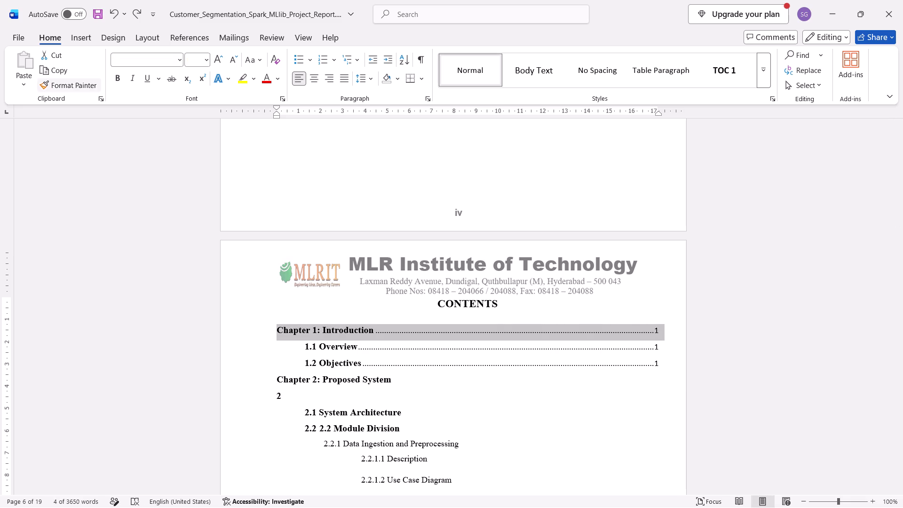
# Apply the Chapter 1: Introduction line's formatting to the Chapter 2: Proposed System entry together with its page number.
pyautogui.click(73, 85)
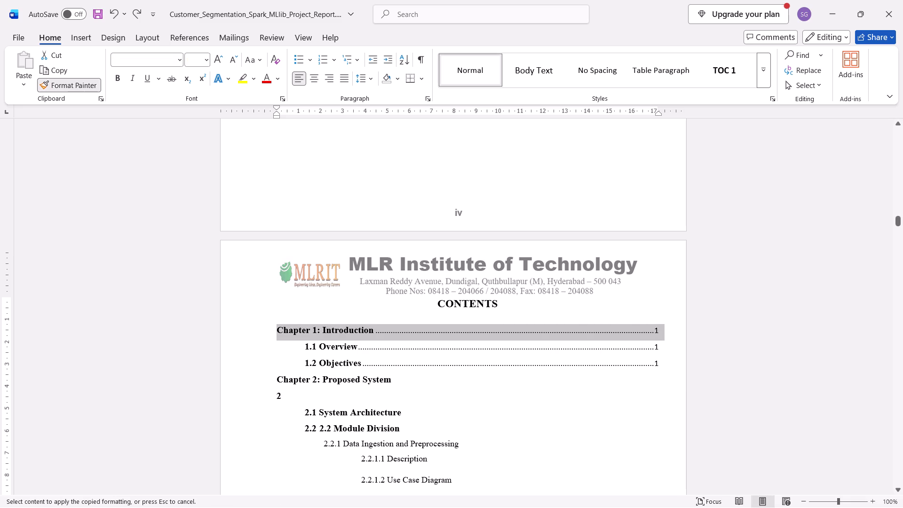
pyautogui.moveTo(292, 396); pyautogui.dragTo(275, 383)
pyautogui.click(281, 401)
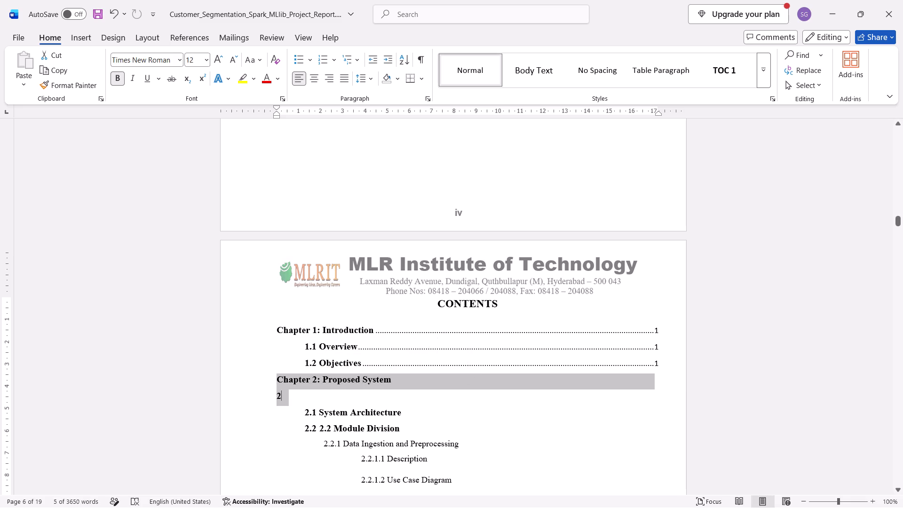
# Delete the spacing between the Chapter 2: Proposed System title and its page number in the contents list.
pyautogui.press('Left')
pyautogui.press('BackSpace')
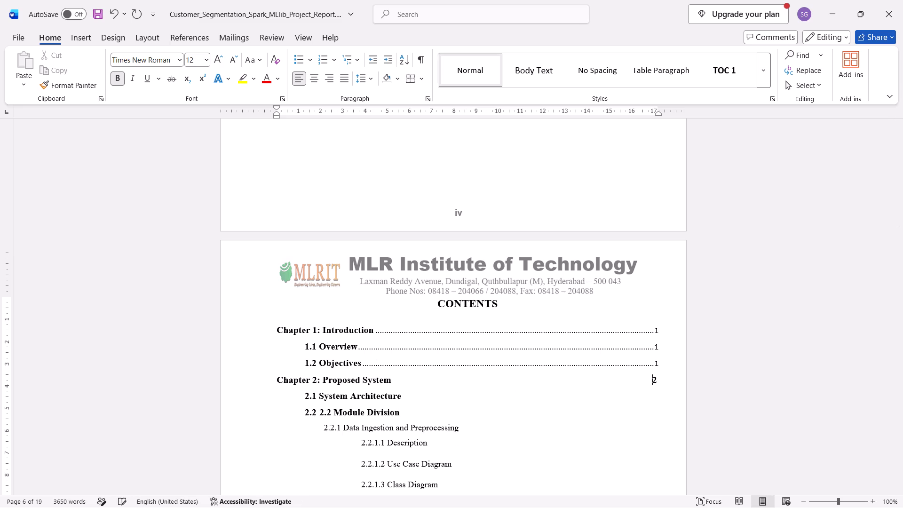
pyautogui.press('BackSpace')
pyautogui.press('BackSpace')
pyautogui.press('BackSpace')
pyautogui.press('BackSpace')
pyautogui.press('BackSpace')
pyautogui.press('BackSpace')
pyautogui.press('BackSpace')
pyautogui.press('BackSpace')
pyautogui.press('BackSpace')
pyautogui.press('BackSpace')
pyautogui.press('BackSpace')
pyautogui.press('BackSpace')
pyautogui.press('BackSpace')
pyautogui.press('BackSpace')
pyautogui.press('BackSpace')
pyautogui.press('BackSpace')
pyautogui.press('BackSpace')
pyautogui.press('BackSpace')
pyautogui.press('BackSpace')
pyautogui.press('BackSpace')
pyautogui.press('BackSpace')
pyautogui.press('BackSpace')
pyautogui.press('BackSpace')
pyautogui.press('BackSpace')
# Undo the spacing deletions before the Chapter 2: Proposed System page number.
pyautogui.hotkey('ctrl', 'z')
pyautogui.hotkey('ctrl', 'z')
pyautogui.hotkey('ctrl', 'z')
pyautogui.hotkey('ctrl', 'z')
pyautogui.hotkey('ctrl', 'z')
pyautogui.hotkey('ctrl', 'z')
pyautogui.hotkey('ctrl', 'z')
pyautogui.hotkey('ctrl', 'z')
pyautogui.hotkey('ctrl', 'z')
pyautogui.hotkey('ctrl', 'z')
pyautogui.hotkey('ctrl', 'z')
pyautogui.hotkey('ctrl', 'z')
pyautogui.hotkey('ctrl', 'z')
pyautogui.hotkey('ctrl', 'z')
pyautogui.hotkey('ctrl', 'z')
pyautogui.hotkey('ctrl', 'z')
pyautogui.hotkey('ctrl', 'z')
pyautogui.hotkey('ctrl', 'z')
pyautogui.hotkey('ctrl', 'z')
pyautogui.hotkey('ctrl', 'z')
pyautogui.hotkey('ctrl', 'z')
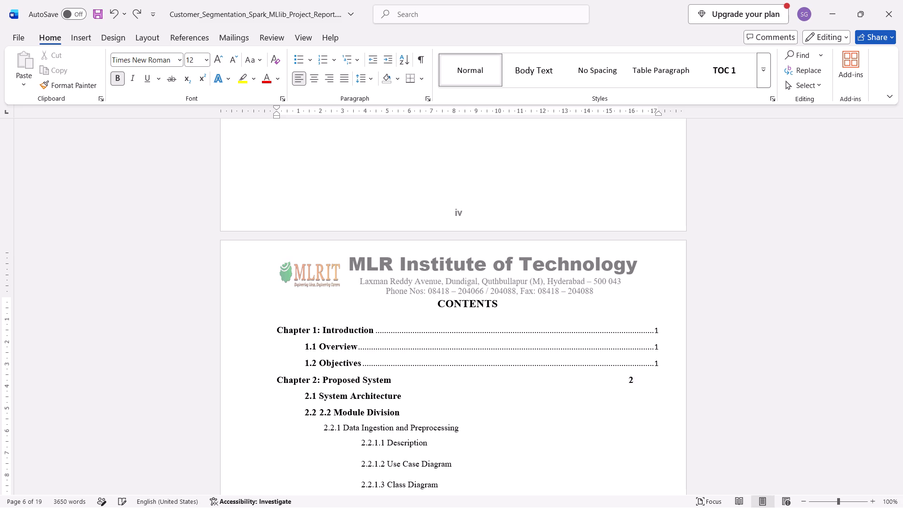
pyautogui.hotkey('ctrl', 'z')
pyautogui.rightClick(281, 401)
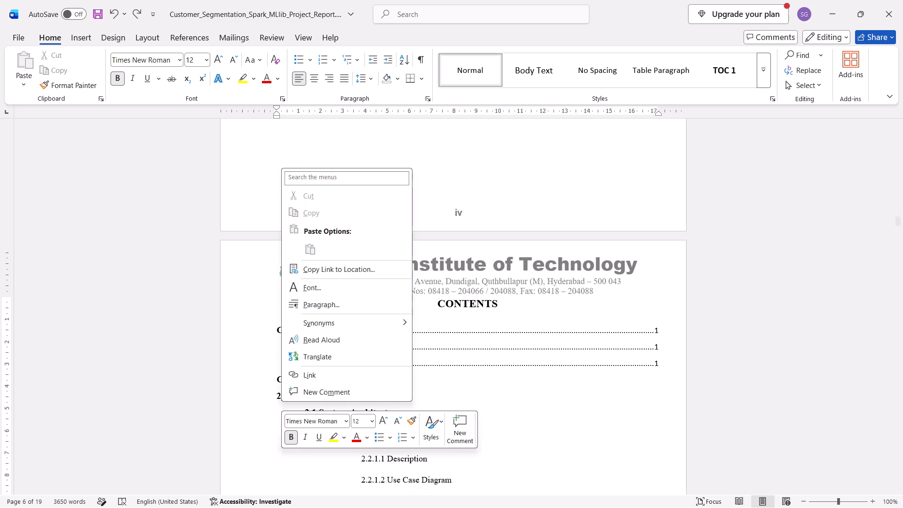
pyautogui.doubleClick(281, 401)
# Set a right-aligned tab stop at 15.5 cm with leader style 2 for the contents lines from Chapter 2: Proposed System through References.
pyautogui.moveTo(271, 378); pyautogui.dragTo(365, 507)
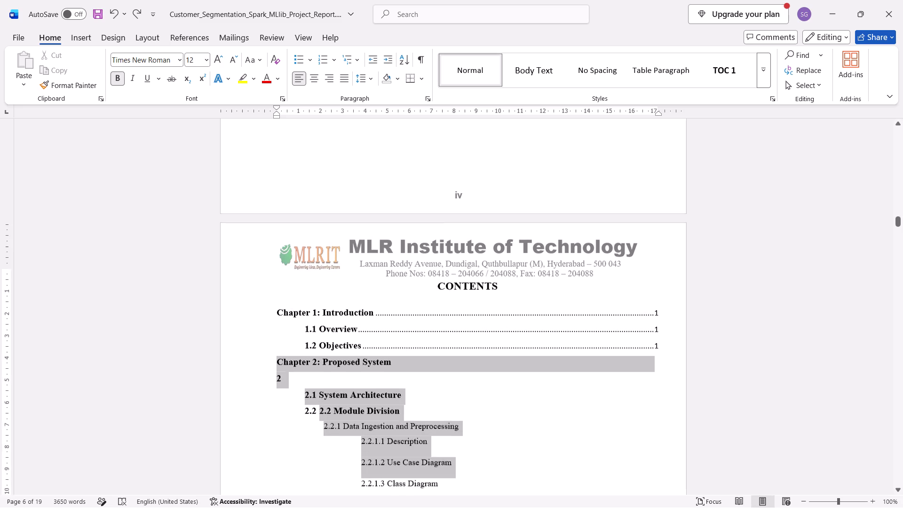
pyautogui.moveTo(365, 507); pyautogui.dragTo(331, 367)
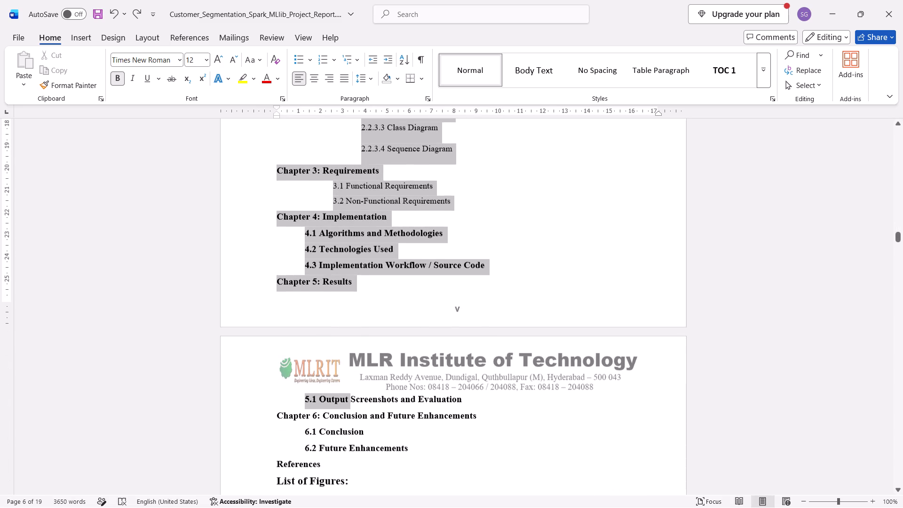
pyautogui.moveTo(331, 367); pyautogui.dragTo(375, 467)
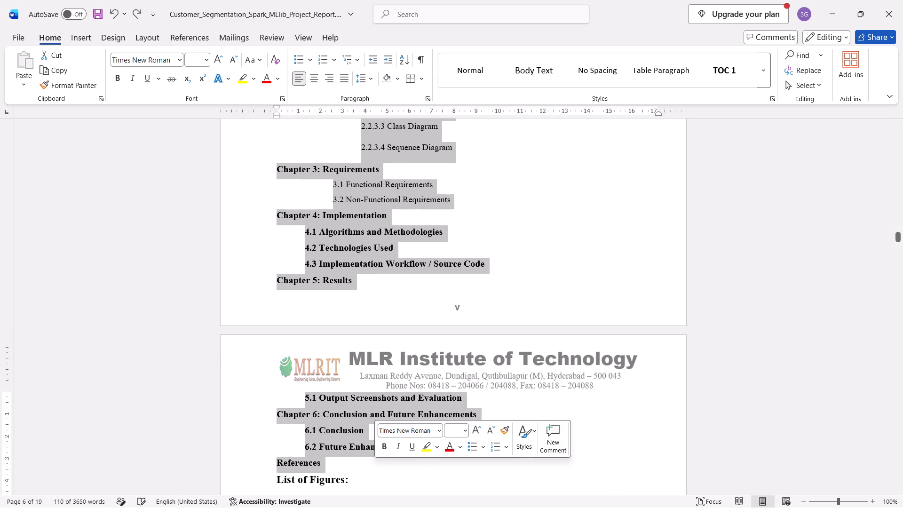
pyautogui.click(426, 96)
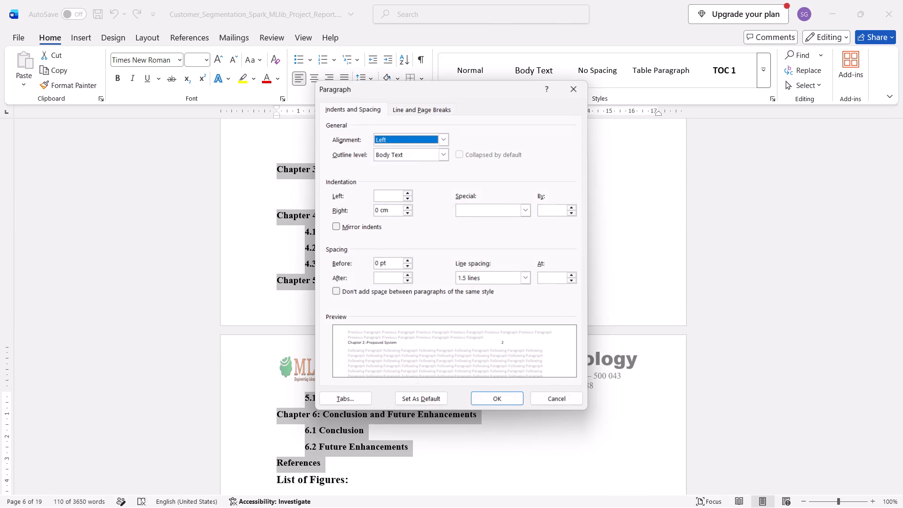
pyautogui.click(349, 392)
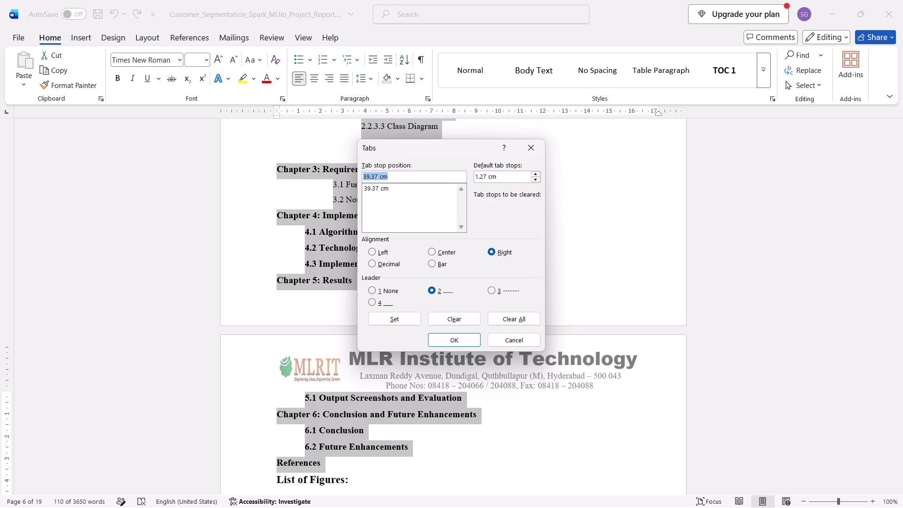
pyautogui.click(439, 176)
pyautogui.doubleClick(439, 176)
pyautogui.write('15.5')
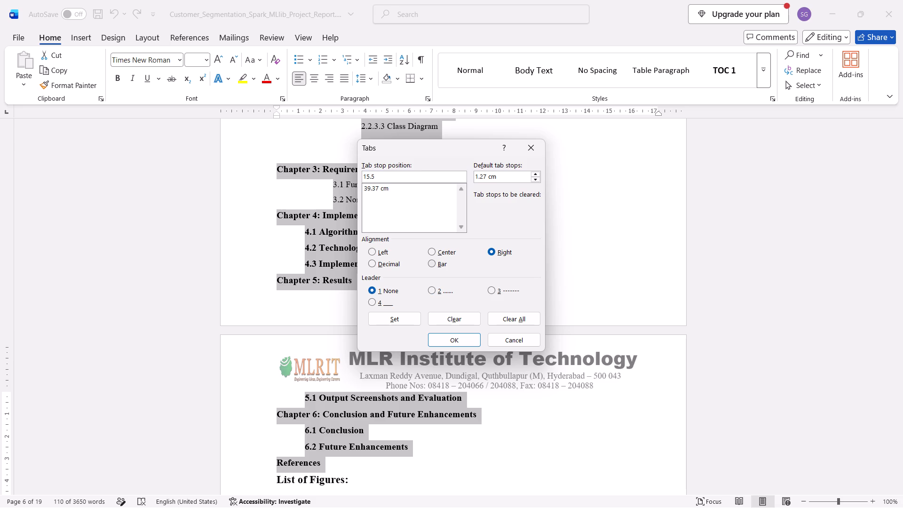
pyautogui.click(500, 246)
pyautogui.click(433, 294)
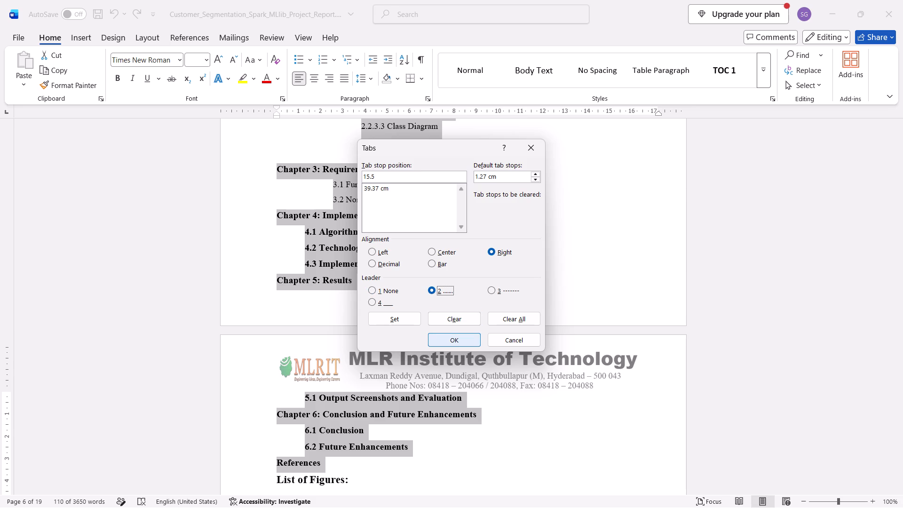
pyautogui.click(453, 342)
# Remove the excess spacing before page number 2 to bring it onto the Chapter 2: Proposed System line.
pyautogui.scroll(1, 457, 357)
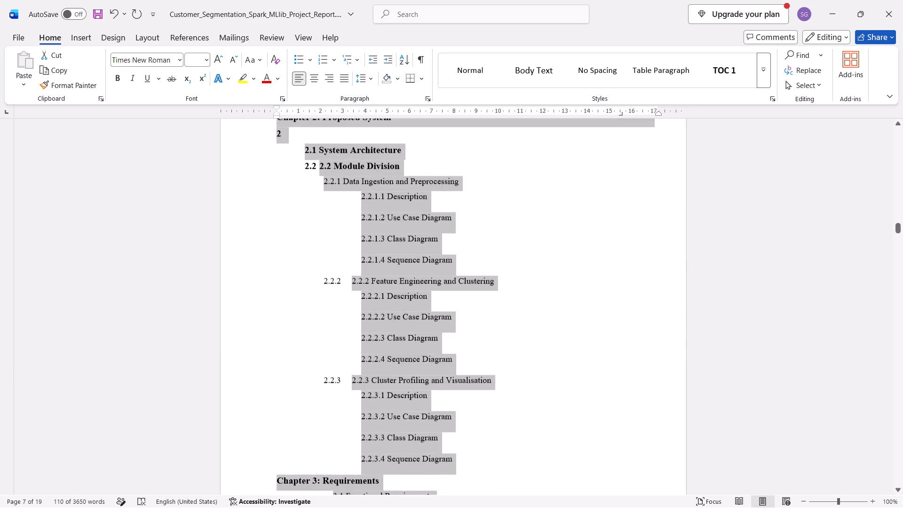
pyautogui.scroll(1, 457, 357)
pyautogui.click(275, 150)
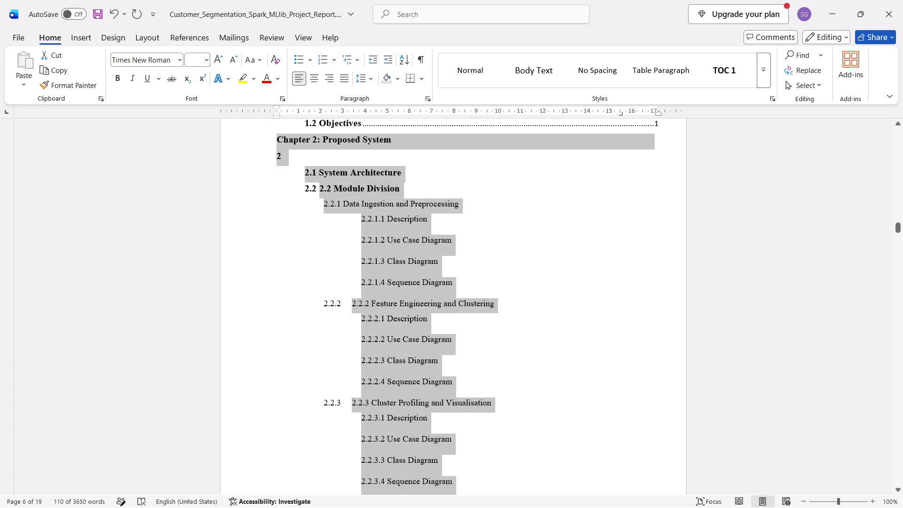
pyautogui.press('BackSpace')
pyautogui.press('BackSpace')
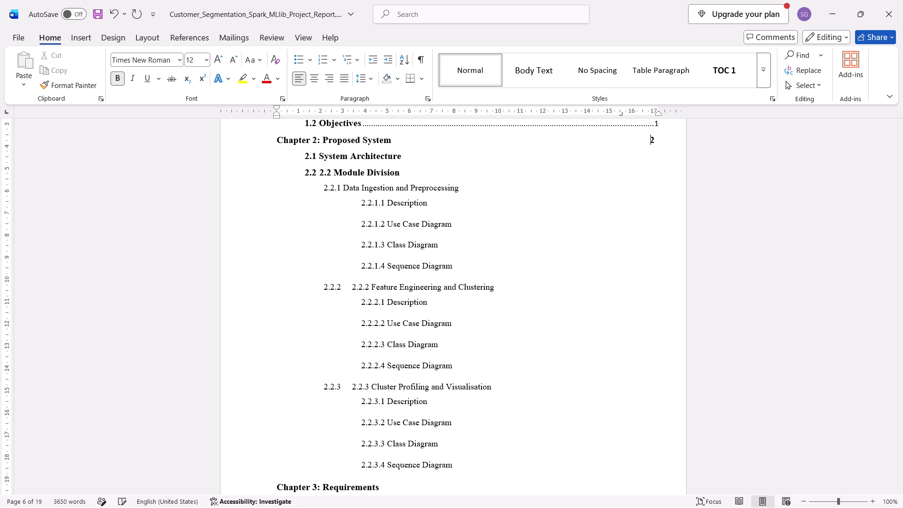
# Adjust the spacing before page number 2 on the Chapter 2: Proposed System line to align it with the page numbers above.
pyautogui.press('BackSpace')
pyautogui.press('BackSpace')
pyautogui.press('BackSpace')
pyautogui.press('BackSpace')
pyautogui.press('BackSpace')
pyautogui.press('BackSpace')
pyautogui.press('BackSpace')
pyautogui.press('BackSpace')
pyautogui.press('BackSpace')
pyautogui.press('BackSpace')
pyautogui.press('BackSpace')
pyautogui.press('BackSpace')
pyautogui.press('BackSpace')
pyautogui.press('BackSpace')
pyautogui.press('BackSpace')
pyautogui.press('BackSpace')
pyautogui.press('BackSpace')
pyautogui.press('BackSpace')
pyautogui.press('BackSpace')
pyautogui.press('BackSpace')
pyautogui.press('BackSpace')
pyautogui.press('BackSpace')
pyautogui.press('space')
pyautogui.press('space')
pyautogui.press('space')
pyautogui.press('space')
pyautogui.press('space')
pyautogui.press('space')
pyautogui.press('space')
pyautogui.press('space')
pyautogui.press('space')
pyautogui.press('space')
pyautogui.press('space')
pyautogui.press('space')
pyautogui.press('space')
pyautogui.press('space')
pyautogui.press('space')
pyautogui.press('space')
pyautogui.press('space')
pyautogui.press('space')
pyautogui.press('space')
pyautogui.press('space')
pyautogui.press('BackSpace')
pyautogui.press('BackSpace')
pyautogui.press('BackSpace')
pyautogui.press('BackSpace')
# Add page number 2 at the end of the 2.1 System Architecture line in the contents list.
pyautogui.scroll(1, 275, 150)
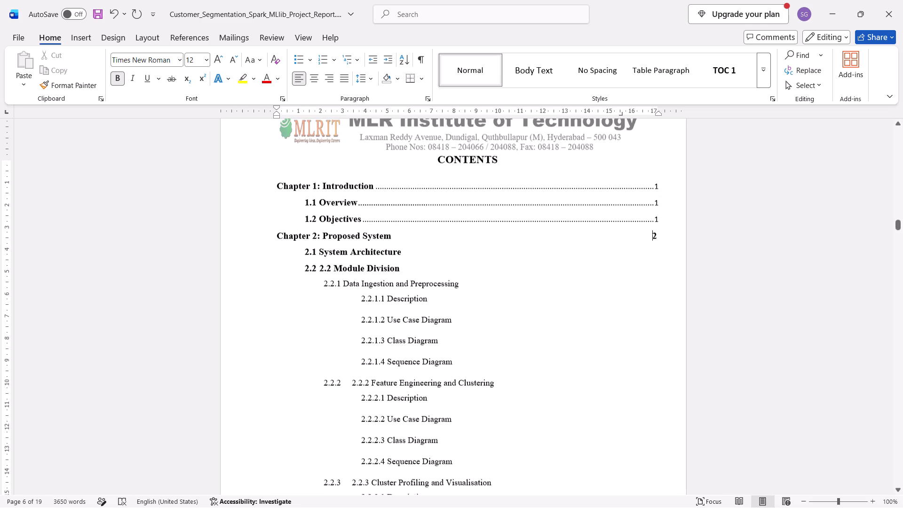
pyautogui.scroll(1, 275, 150)
pyautogui.press('Right')
pyautogui.press('Down')
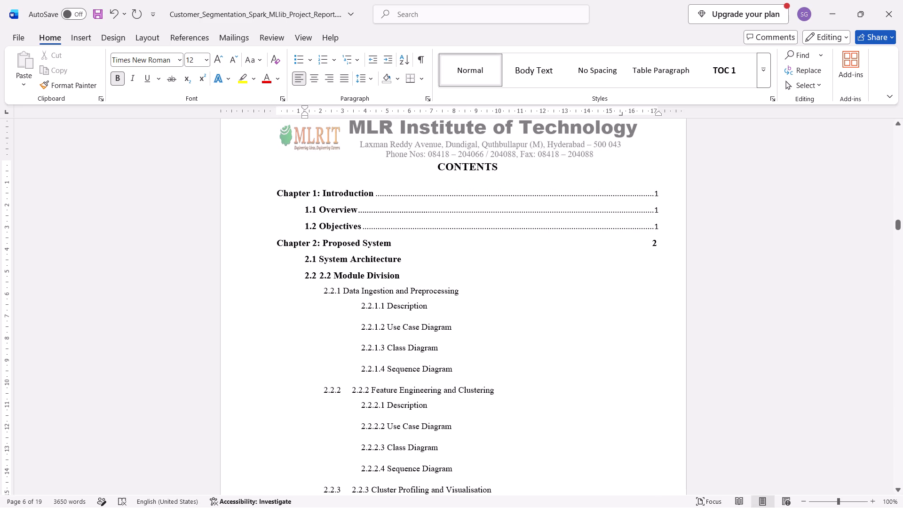
pyautogui.press('Return')
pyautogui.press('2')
pyautogui.press('BackSpace')
pyautogui.press('BackSpace')
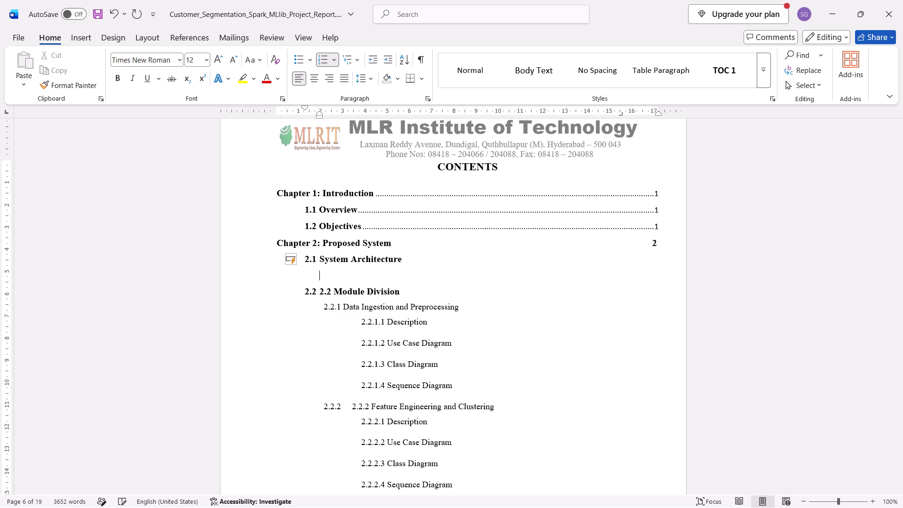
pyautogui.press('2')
pyautogui.press('Left')
pyautogui.hotkey('ctrl', 'BackSpace')
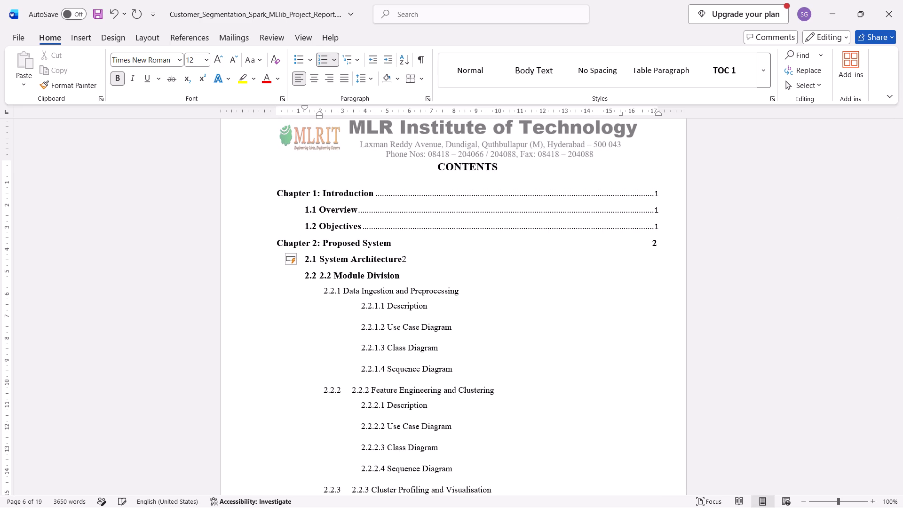
# Insert spaces before page number 2 on the 2.1 System Architecture line to align it with the page numbers above.
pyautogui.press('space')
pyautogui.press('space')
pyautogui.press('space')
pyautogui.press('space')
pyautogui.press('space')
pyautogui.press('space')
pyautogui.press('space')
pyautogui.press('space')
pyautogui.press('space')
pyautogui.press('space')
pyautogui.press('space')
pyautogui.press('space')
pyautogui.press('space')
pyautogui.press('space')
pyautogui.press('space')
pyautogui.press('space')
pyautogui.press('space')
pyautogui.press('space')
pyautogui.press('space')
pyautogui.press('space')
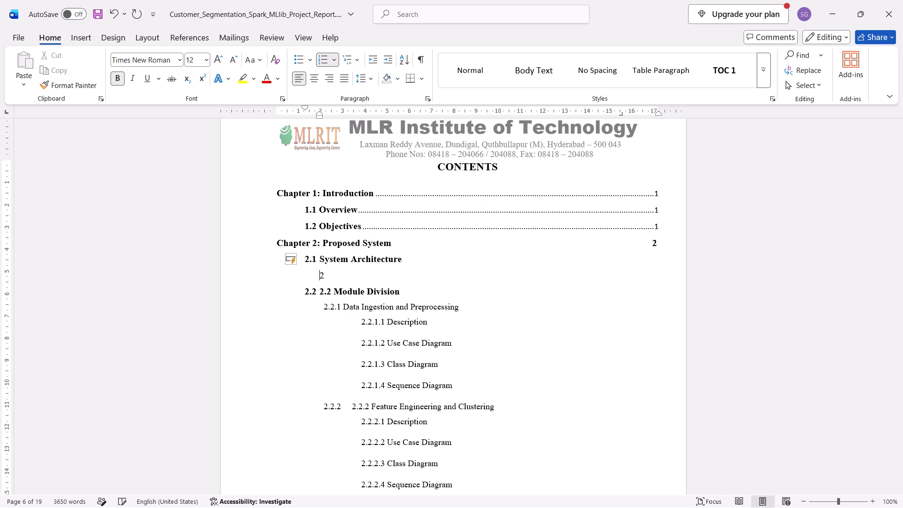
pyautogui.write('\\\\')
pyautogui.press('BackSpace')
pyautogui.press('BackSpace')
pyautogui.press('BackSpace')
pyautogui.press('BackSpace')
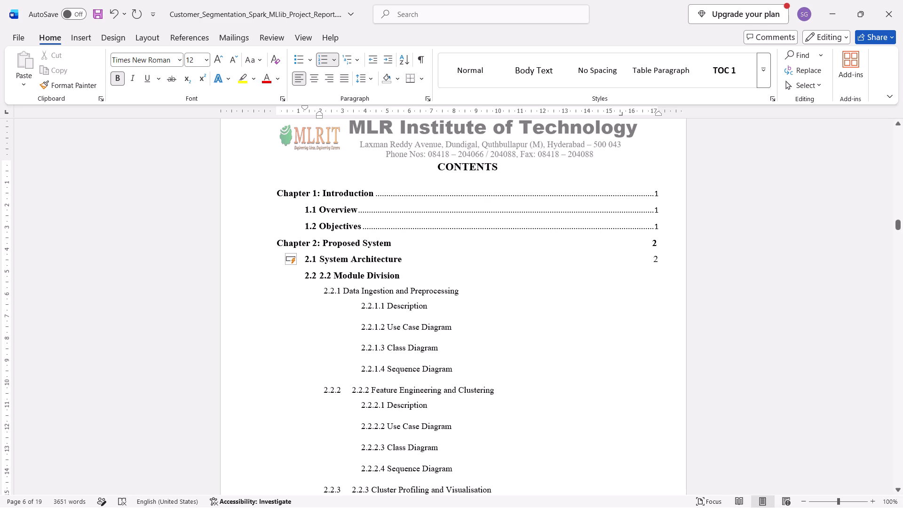
# Copy the formatting of the Chapter 1: Introduction contents line onto the Chapter 2: Proposed System line.
pyautogui.moveTo(668, 196); pyautogui.dragTo(307, 201)
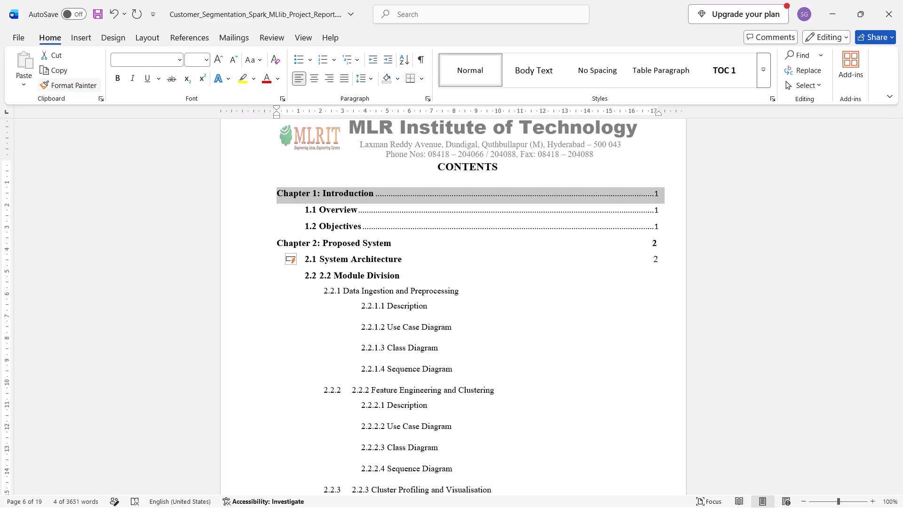
pyautogui.click(64, 87)
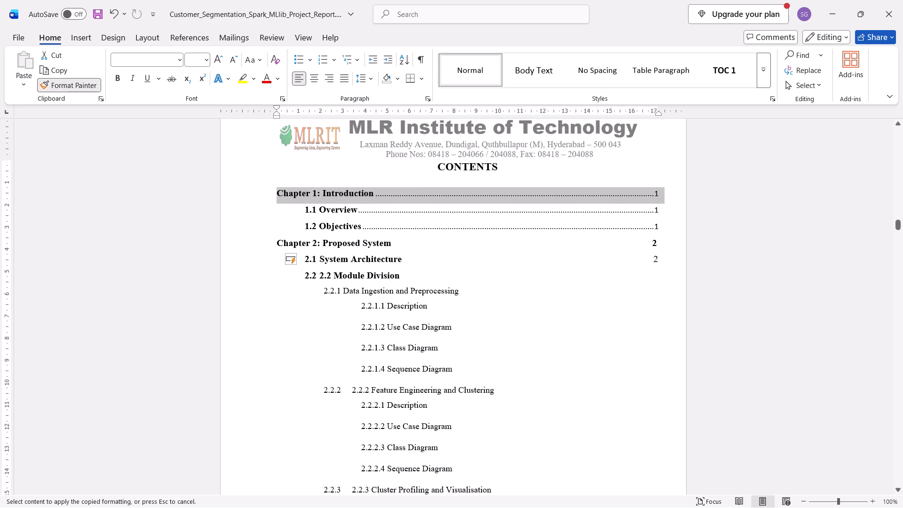
pyautogui.moveTo(664, 239); pyautogui.dragTo(272, 239)
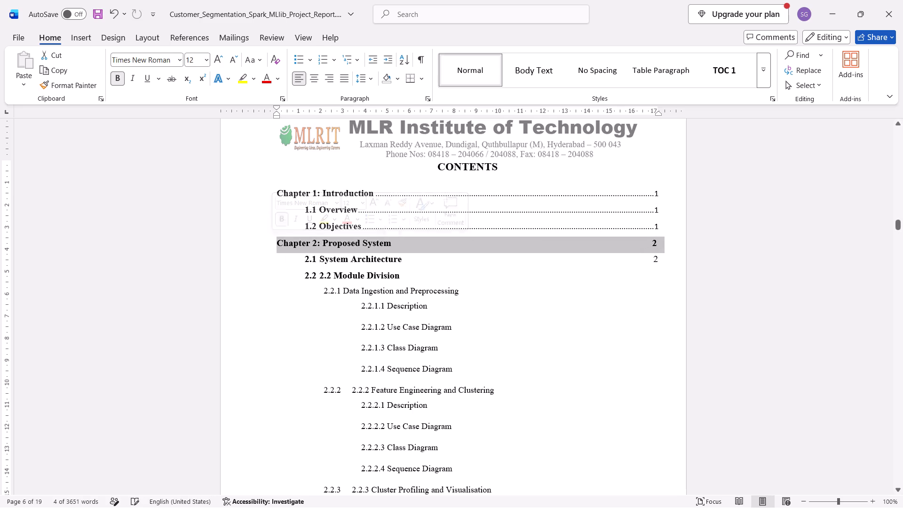
# Apply the formatting of the 1.2 Objectives contents line to the 2.1 System Architecture line.
pyautogui.tripleClick(366, 226)
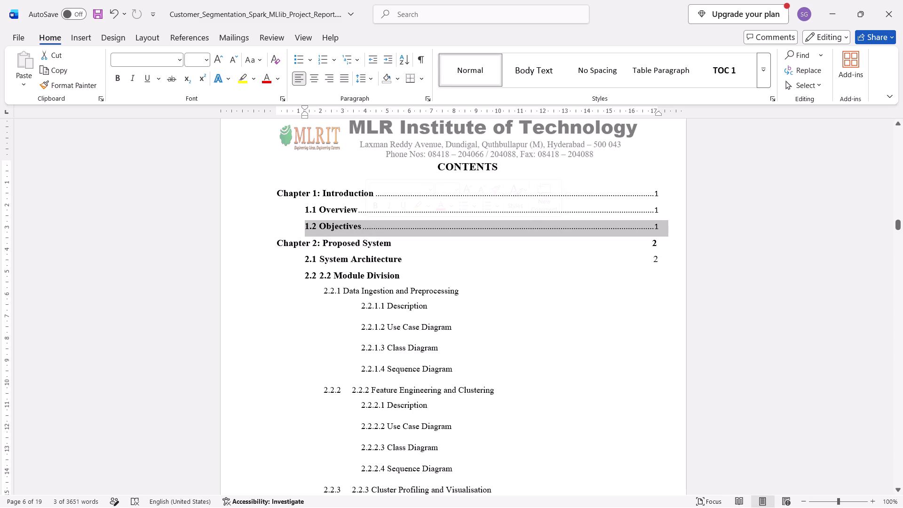
pyautogui.click(82, 85)
pyautogui.moveTo(668, 264); pyautogui.dragTo(495, 259)
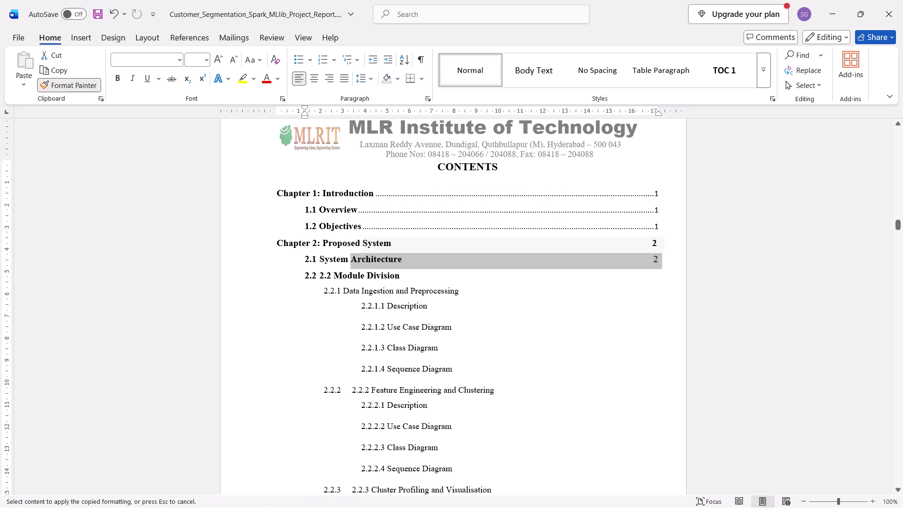
pyautogui.moveTo(495, 259); pyautogui.dragTo(304, 267)
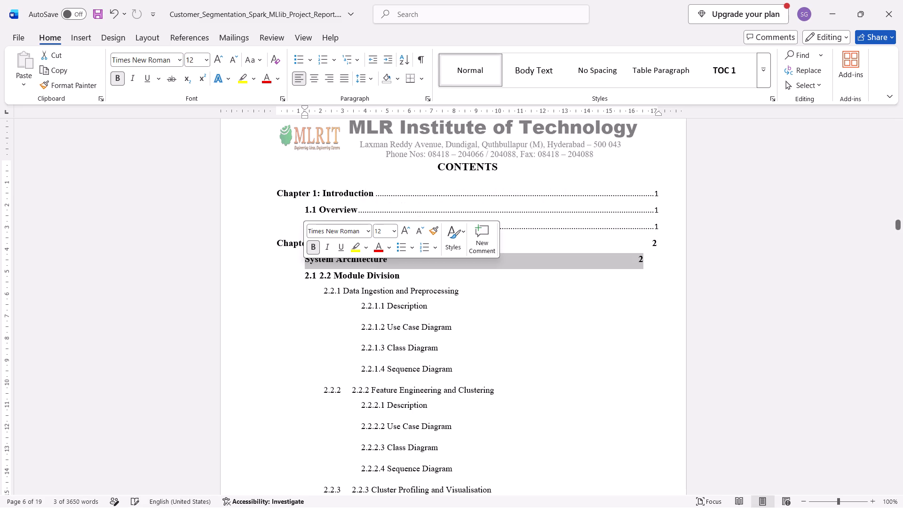
pyautogui.hotkey('ctrl', 'z')
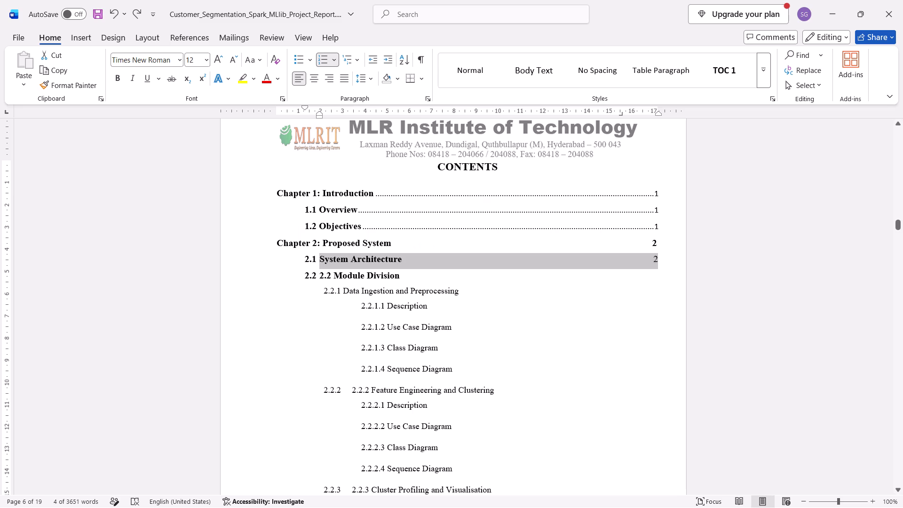
pyautogui.click(324, 241)
pyautogui.moveTo(303, 258); pyautogui.dragTo(660, 258)
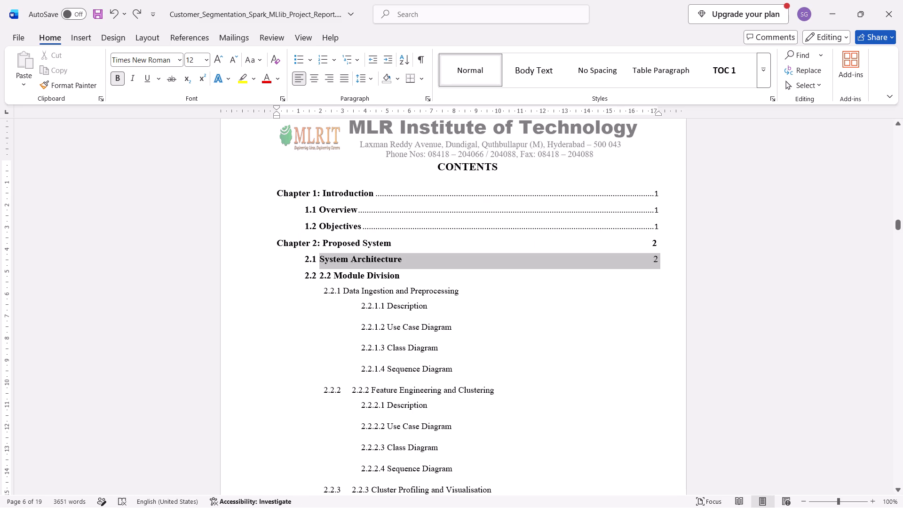
pyautogui.moveTo(660, 258); pyautogui.dragTo(664, 258)
pyautogui.hotkey('ctrl', 'alt', 'v')
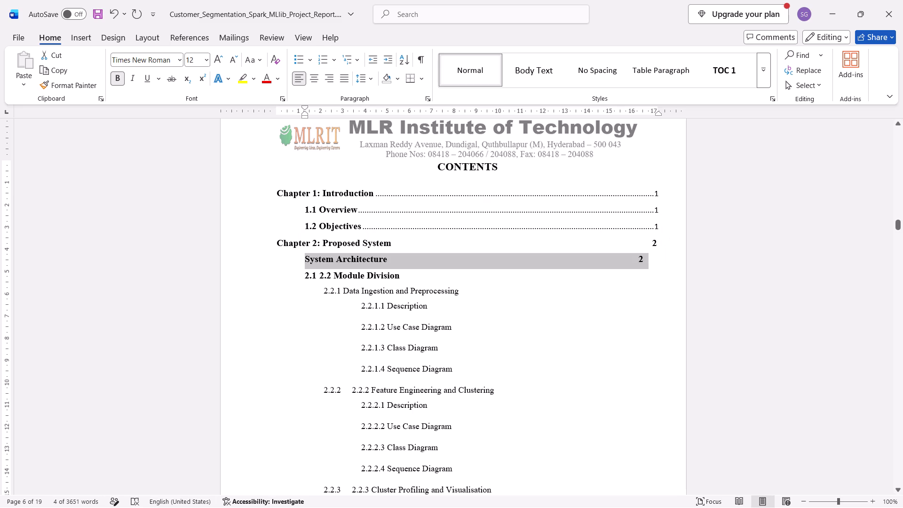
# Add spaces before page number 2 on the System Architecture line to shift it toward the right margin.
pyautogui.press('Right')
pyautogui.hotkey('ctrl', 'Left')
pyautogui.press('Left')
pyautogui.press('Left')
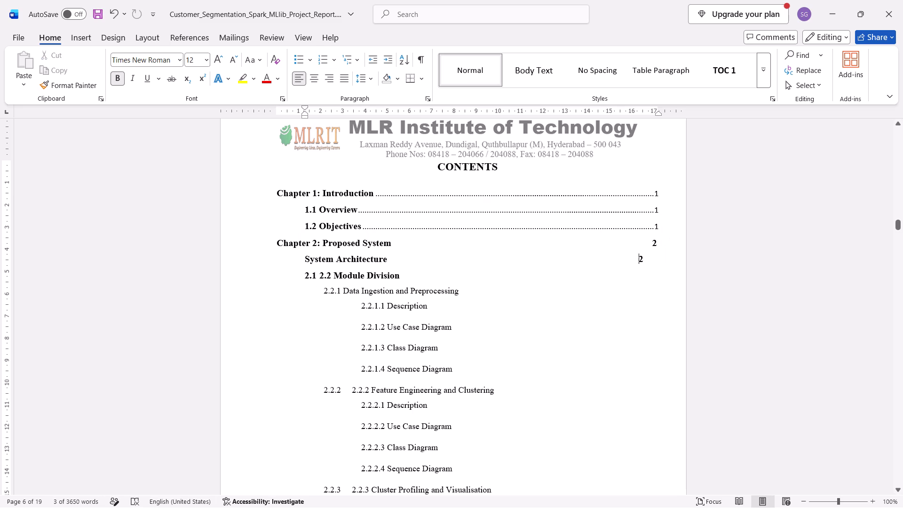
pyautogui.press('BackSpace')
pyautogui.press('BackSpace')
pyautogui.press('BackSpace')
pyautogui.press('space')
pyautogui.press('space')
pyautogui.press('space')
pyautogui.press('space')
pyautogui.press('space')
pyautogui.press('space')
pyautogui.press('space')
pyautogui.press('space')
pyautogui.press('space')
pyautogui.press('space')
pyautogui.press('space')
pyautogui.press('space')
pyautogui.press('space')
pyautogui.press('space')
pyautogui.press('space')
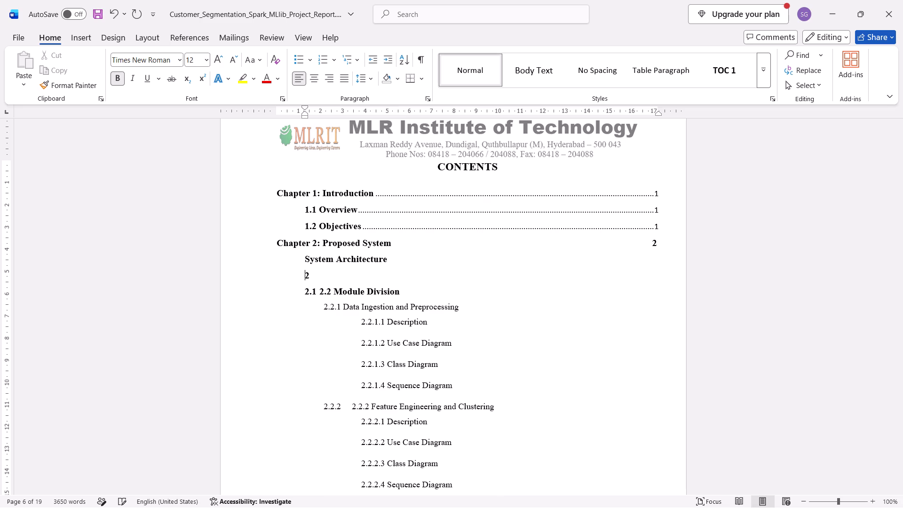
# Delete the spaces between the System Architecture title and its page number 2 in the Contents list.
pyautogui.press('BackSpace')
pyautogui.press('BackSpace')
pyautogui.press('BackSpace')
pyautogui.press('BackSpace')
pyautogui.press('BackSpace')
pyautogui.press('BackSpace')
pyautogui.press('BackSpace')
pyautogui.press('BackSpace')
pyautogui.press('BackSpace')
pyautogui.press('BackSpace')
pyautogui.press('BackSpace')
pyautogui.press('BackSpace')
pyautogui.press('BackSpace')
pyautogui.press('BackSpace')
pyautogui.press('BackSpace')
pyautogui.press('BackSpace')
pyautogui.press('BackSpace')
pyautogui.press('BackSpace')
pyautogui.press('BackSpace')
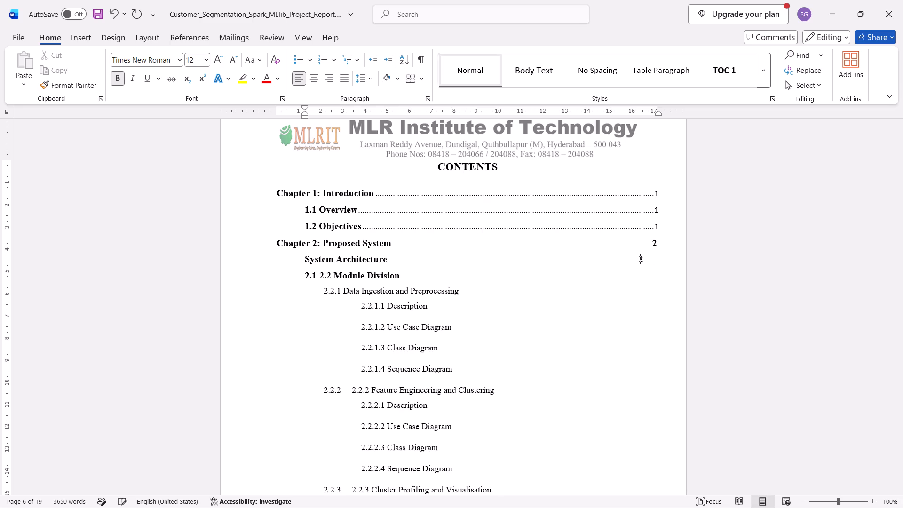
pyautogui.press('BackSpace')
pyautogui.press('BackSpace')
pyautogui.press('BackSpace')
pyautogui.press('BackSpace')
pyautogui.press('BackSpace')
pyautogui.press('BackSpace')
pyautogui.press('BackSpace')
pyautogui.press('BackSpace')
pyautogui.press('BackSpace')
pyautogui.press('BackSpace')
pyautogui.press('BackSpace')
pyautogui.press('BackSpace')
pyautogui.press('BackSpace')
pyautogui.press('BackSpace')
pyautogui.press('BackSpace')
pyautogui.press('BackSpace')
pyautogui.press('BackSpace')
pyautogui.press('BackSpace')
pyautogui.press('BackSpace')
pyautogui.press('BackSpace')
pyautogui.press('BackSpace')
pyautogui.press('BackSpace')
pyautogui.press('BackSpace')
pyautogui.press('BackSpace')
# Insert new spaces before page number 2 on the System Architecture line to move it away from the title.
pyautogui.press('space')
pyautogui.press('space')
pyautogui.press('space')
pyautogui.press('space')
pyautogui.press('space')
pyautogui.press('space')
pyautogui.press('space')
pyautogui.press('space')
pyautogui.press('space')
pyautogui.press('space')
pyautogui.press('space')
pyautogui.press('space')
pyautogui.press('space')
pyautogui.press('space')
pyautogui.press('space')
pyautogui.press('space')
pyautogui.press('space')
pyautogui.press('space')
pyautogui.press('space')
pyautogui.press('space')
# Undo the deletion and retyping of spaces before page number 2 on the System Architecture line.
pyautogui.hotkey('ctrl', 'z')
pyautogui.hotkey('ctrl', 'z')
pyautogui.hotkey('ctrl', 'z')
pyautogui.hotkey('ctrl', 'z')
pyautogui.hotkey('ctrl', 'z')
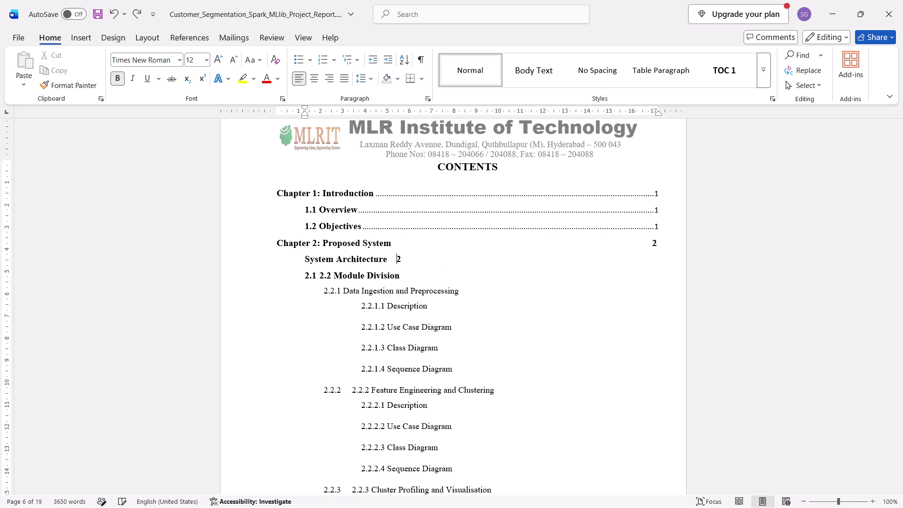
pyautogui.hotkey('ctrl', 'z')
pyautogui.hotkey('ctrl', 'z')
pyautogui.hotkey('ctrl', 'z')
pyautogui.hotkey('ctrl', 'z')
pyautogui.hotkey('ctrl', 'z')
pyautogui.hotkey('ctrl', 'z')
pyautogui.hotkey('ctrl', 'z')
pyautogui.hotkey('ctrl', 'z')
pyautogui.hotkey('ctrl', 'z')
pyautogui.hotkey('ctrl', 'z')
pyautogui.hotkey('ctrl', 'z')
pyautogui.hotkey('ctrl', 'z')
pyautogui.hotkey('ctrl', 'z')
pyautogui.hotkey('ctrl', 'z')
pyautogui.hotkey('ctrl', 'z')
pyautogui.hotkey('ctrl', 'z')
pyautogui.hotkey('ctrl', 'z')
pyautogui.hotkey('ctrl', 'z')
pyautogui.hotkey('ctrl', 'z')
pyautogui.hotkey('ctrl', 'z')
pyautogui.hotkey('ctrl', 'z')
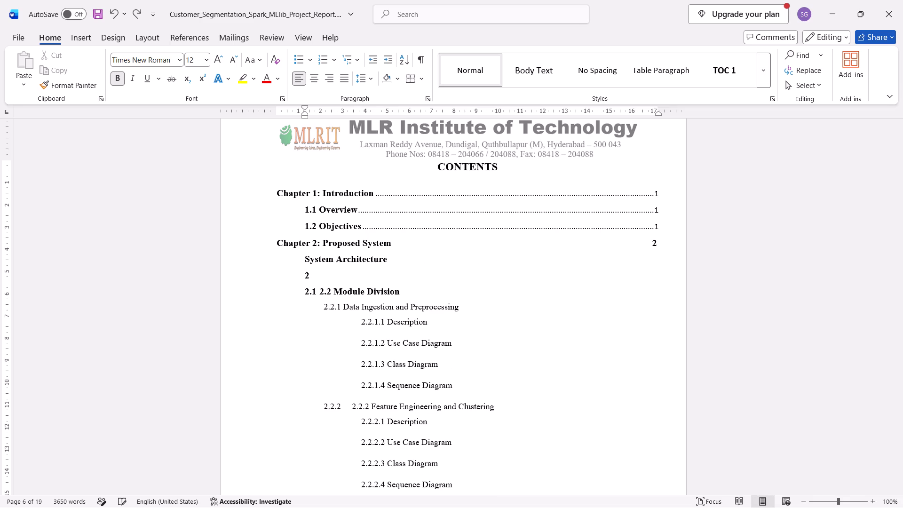
# Undo the earlier added spaces, copied formatting and page number 2 on the System Architecture line, restoring its 2.1 numbering.
pyautogui.hotkey('ctrl', 'z')
pyautogui.hotkey('ctrl', 'z')
pyautogui.hotkey('ctrl', 'z')
pyautogui.hotkey('ctrl', 'z')
pyautogui.hotkey('ctrl', 'z')
pyautogui.hotkey('ctrl', 'z')
pyautogui.hotkey('ctrl', 'z')
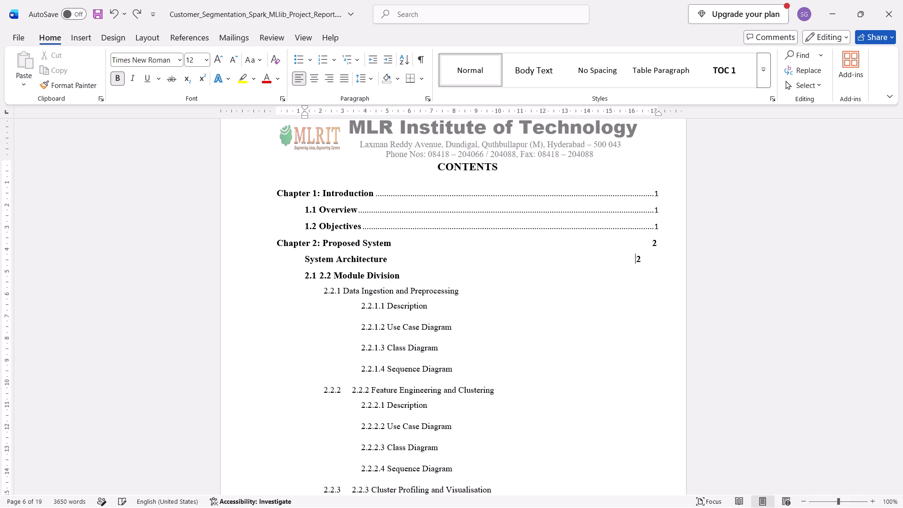
pyautogui.hotkey('ctrl', 'z')
pyautogui.hotkey('ctrl', 'z')
pyautogui.hotkey('ctrl', 'z')
pyautogui.hotkey('ctrl', 'z')
pyautogui.hotkey('ctrl', 'z')
pyautogui.hotkey('ctrl', 'z')
pyautogui.hotkey('ctrl', 'z')
pyautogui.hotkey('ctrl', 'z')
pyautogui.hotkey('ctrl', 'z')
pyautogui.hotkey('ctrl', 'z')
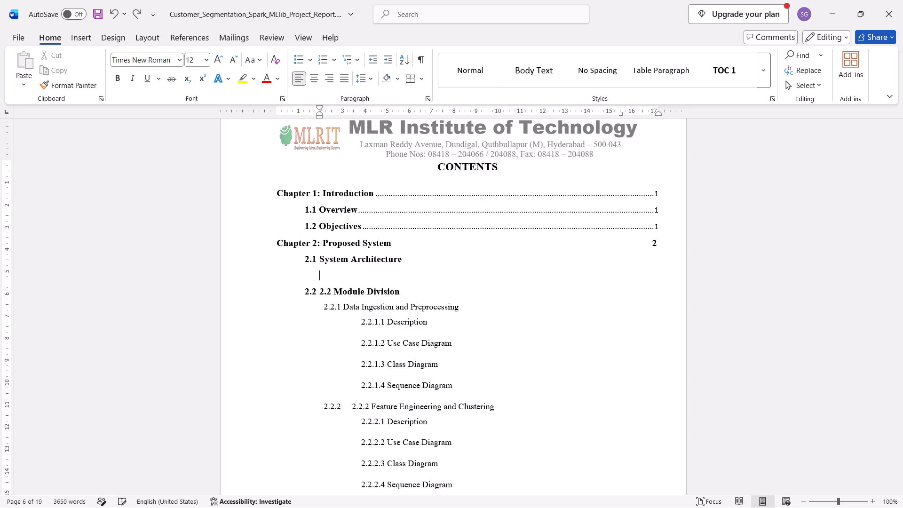
# Undo the blank line under 2.1 System Architecture and the right alignment of page number 2 on the Chapter 2: Proposed System line.
pyautogui.hotkey('ctrl', 'z')
pyautogui.hotkey('ctrl', 'z')
pyautogui.hotkey('ctrl', 'z')
pyautogui.hotkey('ctrl', 'z')
pyautogui.hotkey('ctrl', 'z')
pyautogui.hotkey('ctrl', 'z')
pyautogui.hotkey('ctrl', 'z')
pyautogui.hotkey('ctrl', 'z')
pyautogui.hotkey('ctrl', 'z')
pyautogui.hotkey('ctrl', 'z')
pyautogui.hotkey('ctrl', 'z')
pyautogui.hotkey('ctrl', 'z')
pyautogui.hotkey('ctrl', 'z')
pyautogui.hotkey('ctrl', 'z')
pyautogui.hotkey('ctrl', 'z')
pyautogui.hotkey('ctrl', 'z')
pyautogui.hotkey('ctrl', 'z')
pyautogui.hotkey('ctrl', 'z')
pyautogui.hotkey('ctrl', 'z')
pyautogui.hotkey('ctrl', 'z')
pyautogui.hotkey('ctrl', 'z')
pyautogui.hotkey('ctrl', 'z')
pyautogui.hotkey('ctrl', 'z')
pyautogui.hotkey('ctrl', 'z')
pyautogui.hotkey('ctrl', 'z')
pyautogui.hotkey('ctrl', 'z')
pyautogui.hotkey('ctrl', 'z')
pyautogui.hotkey('ctrl', 'z')
pyautogui.hotkey('ctrl', 'z')
pyautogui.hotkey('ctrl', 'z')
pyautogui.hotkey('ctrl', 'z')
pyautogui.hotkey('ctrl', 'z')
pyautogui.hotkey('ctrl', 'z')
pyautogui.hotkey('ctrl', 'z')
pyautogui.hotkey('ctrl', 'z')
pyautogui.hotkey('ctrl', 'z')
pyautogui.hotkey('ctrl', 'z')
pyautogui.hotkey('ctrl', 'z')
pyautogui.hotkey('ctrl', 'z')
pyautogui.hotkey('ctrl', 'z')
pyautogui.hotkey('ctrl', 'z')
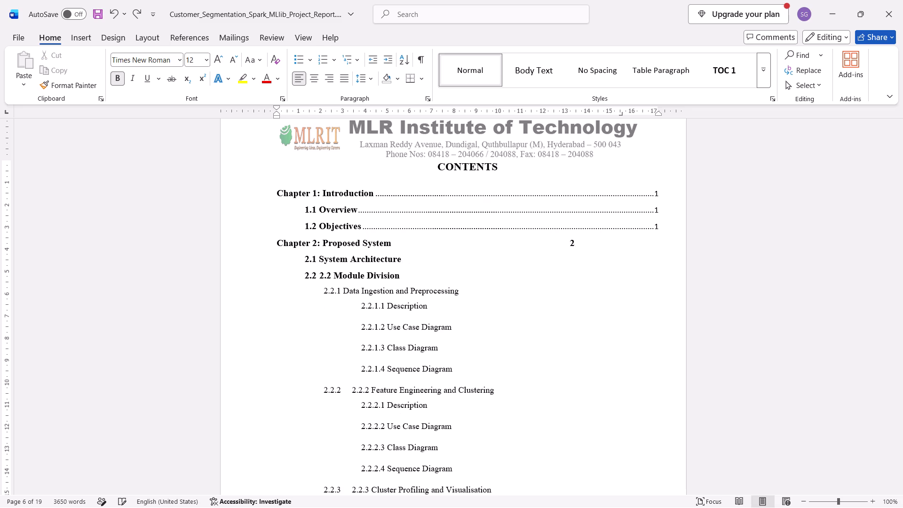
# Undo page number 2 on the Chapter 2: Proposed System line and page number 1 on the 1.2 Objectives line.
pyautogui.hotkey('ctrl', 'z')
pyautogui.hotkey('ctrl', 'z')
pyautogui.hotkey('ctrl', 'z')
pyautogui.hotkey('ctrl', 'z')
pyautogui.hotkey('ctrl', 'z')
pyautogui.hotkey('ctrl', 'z')
pyautogui.hotkey('ctrl', 'z')
pyautogui.hotkey('ctrl', 'z')
pyautogui.hotkey('ctrl', 'z')
pyautogui.hotkey('ctrl', 'z')
pyautogui.hotkey('ctrl', 'z')
pyautogui.hotkey('ctrl', 'z')
pyautogui.hotkey('ctrl', 'z')
pyautogui.hotkey('ctrl', 'z')
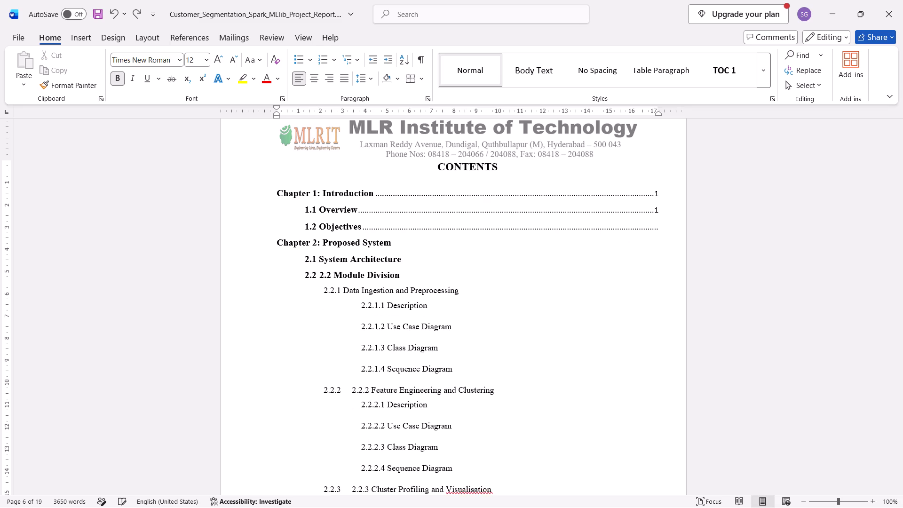
# Undo page number 1 on the Chapter 1: Introduction and 1.1 Overview lines, and the remaining earlier edits back to the last page.
pyautogui.hotkey('ctrl', 'z')
pyautogui.hotkey('ctrl', 'z')
pyautogui.hotkey('ctrl', 'z')
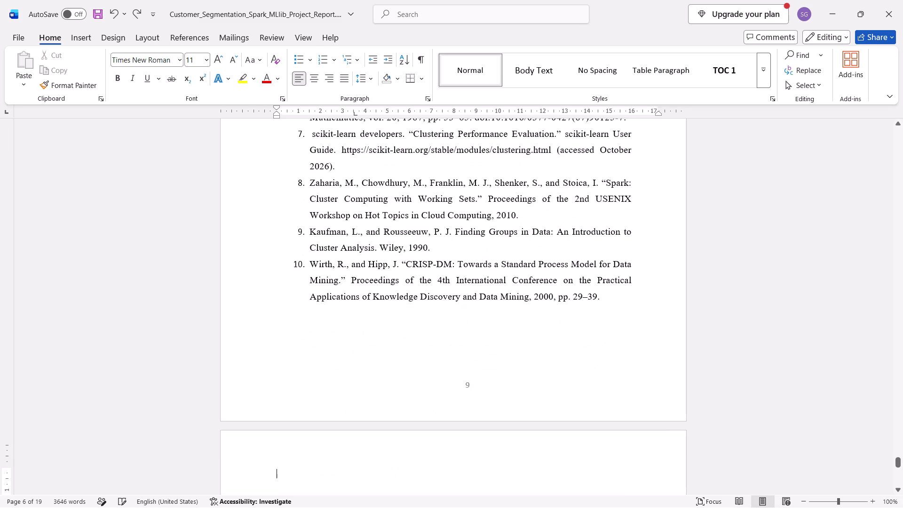
pyautogui.hotkey('ctrl', 'z')
pyautogui.hotkey('ctrl', 'z')
pyautogui.hotkey('ctrl', 'z')
pyautogui.hotkey('ctrl', 'z')
pyautogui.hotkey('ctrl', 'z')
pyautogui.hotkey('ctrl', 'z')
pyautogui.hotkey('ctrl', 'z')
pyautogui.hotkey('ctrl', 'z')
pyautogui.hotkey('ctrl', 'z')
pyautogui.hotkey('ctrl', 'z')
pyautogui.hotkey('ctrl', 'z')
pyautogui.hotkey('ctrl', 'z')
pyautogui.hotkey('ctrl', 'z')
pyautogui.hotkey('ctrl', 'z')
pyautogui.hotkey('ctrl', 'z')
pyautogui.hotkey('ctrl', 'z')
pyautogui.hotkey('ctrl', 'z')
pyautogui.hotkey('ctrl', 'z')
# Remove the dot leaders after Chapter 1: Introduction, 1.1 Overview and 1.2 Objectives in the Contents list.
pyautogui.scroll(7, 701, 234)
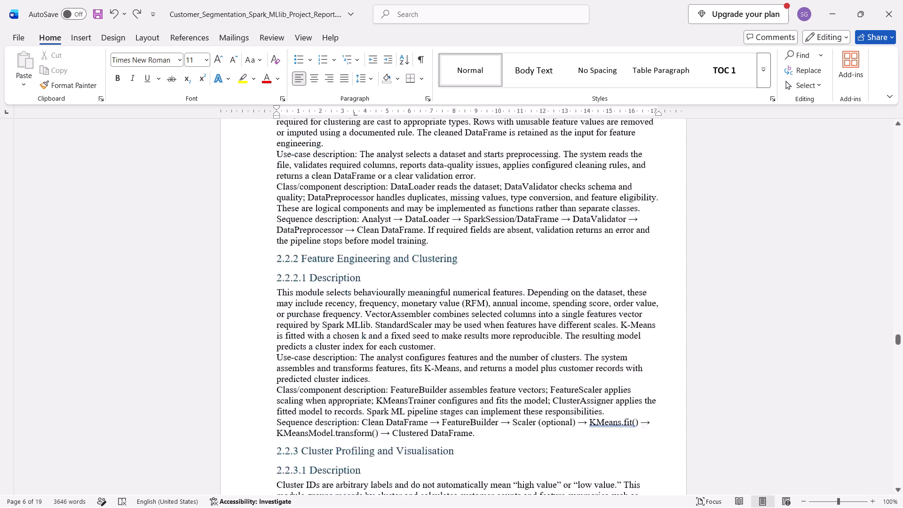
pyautogui.scroll(11, 701, 234)
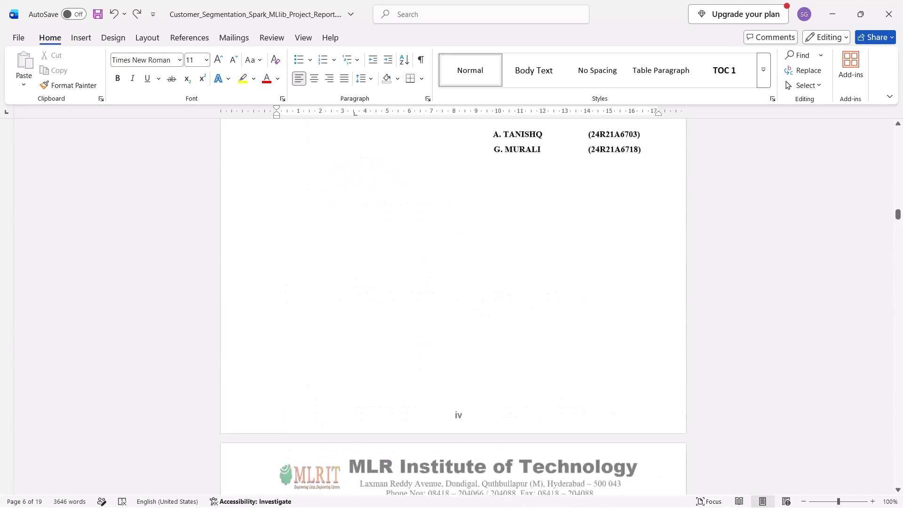
pyautogui.scroll(10, 701, 234)
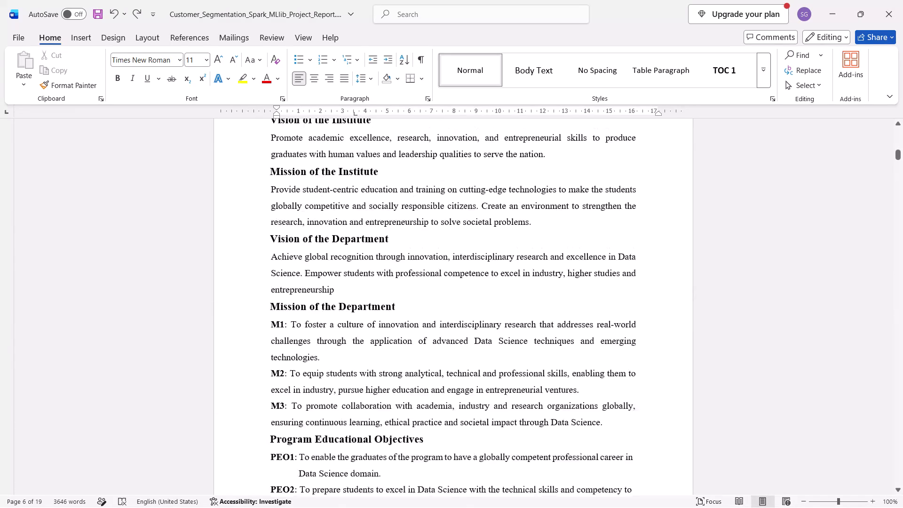
pyautogui.scroll(5, 701, 234)
pyautogui.scroll(-4, 701, 234)
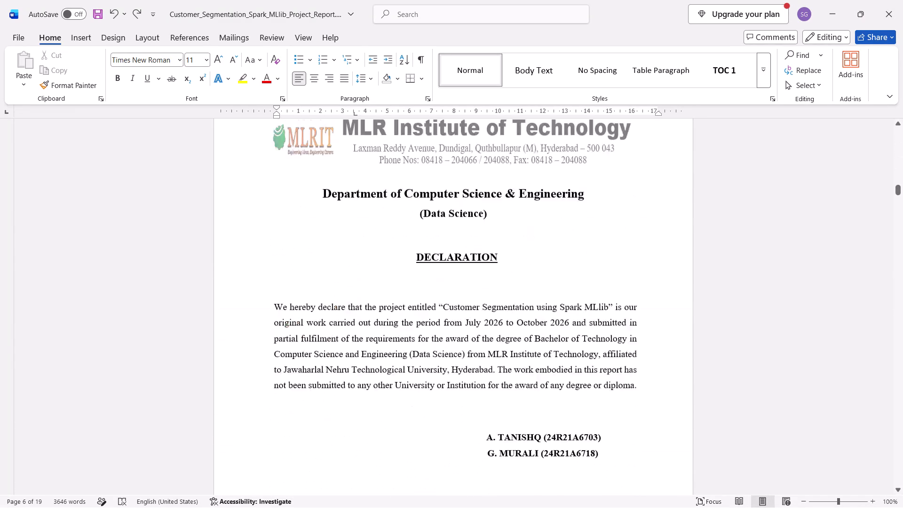
pyautogui.scroll(-7, 701, 234)
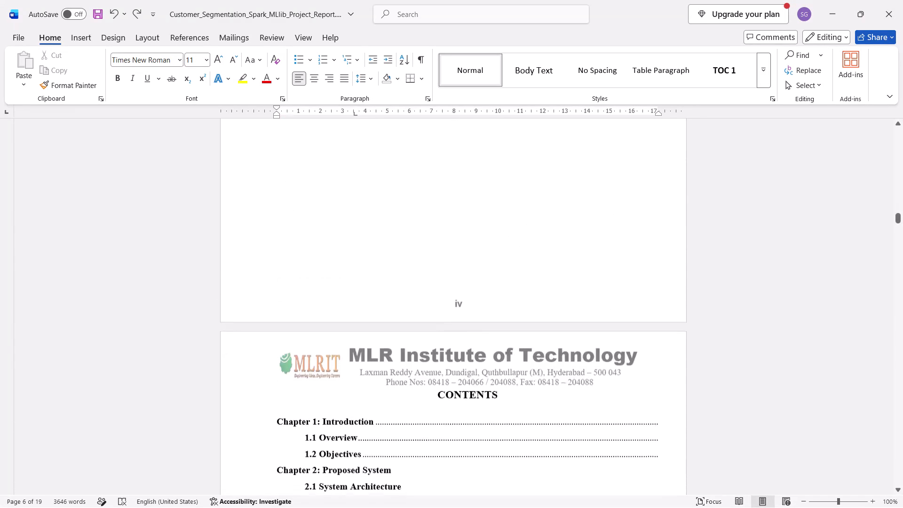
pyautogui.scroll(-2, 701, 234)
pyautogui.scroll(1, 569, 309)
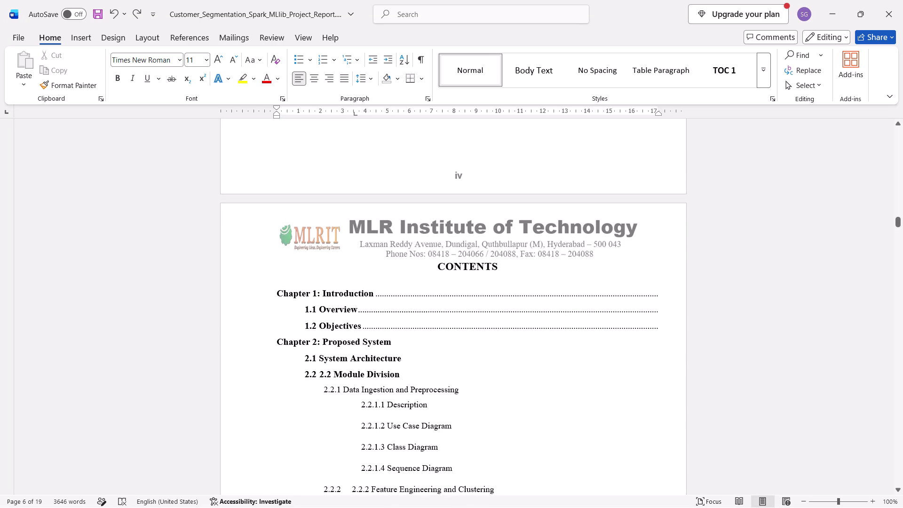
pyautogui.moveTo(280, 288); pyautogui.dragTo(542, 327)
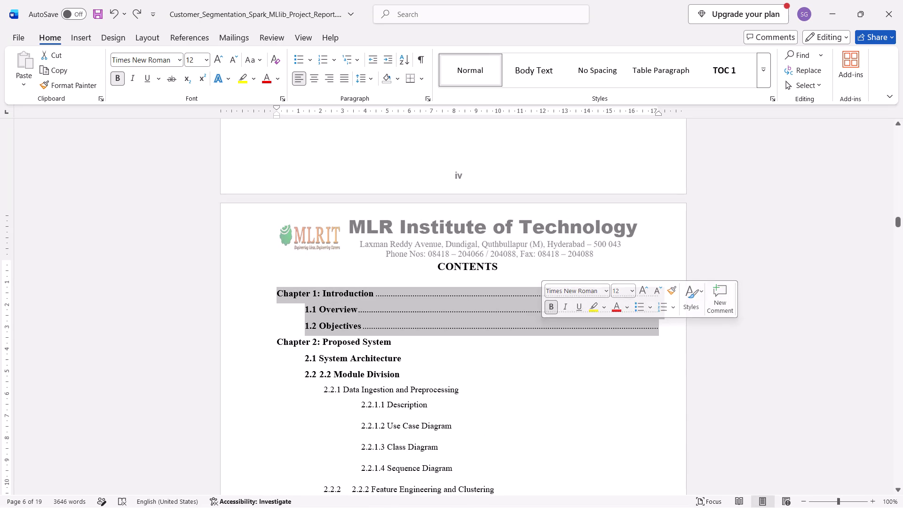
pyautogui.click(653, 330)
pyautogui.press('BackSpace')
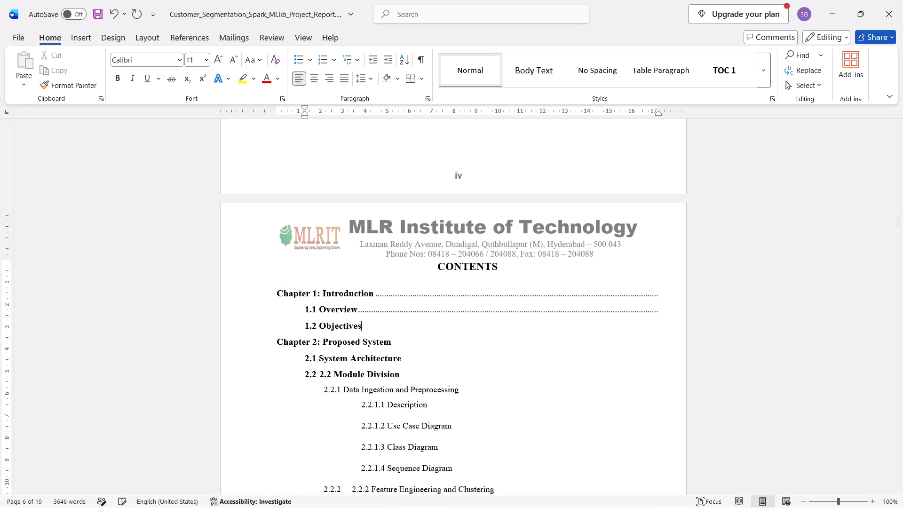
pyautogui.press('Up')
pyautogui.hotkey('ctrl', 'Right')
pyautogui.press('BackSpace')
pyautogui.press('Up')
pyautogui.hotkey('ctrl', 'Right')
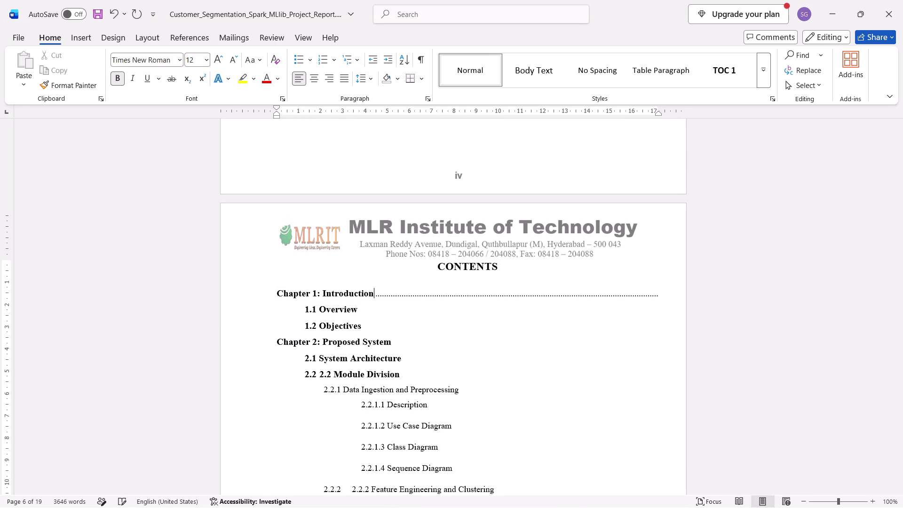
pyautogui.hotkey('ctrl', 'Right')
pyautogui.hotkey('ctrl', 'BackSpace')
# Look through the report from the Contents list to the last page and back to the cover page.
pyautogui.scroll(-1, 541, 336)
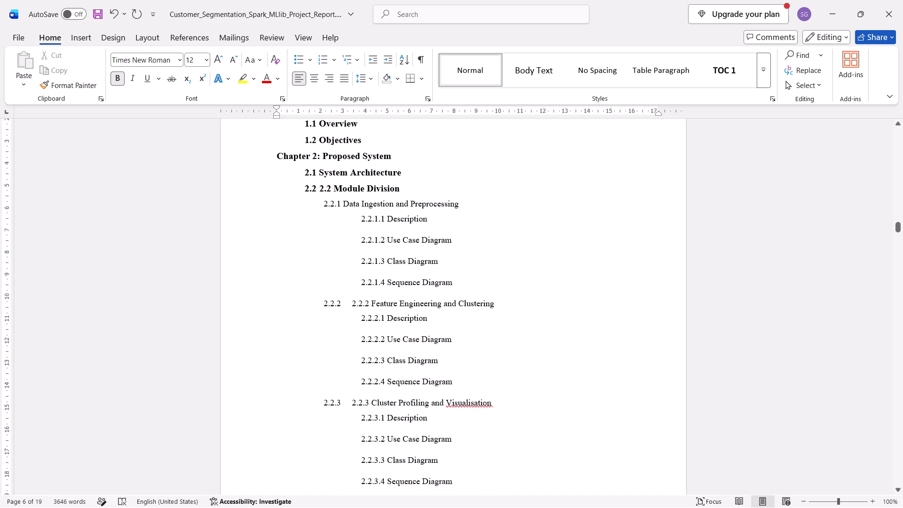
pyautogui.scroll(-2, 541, 336)
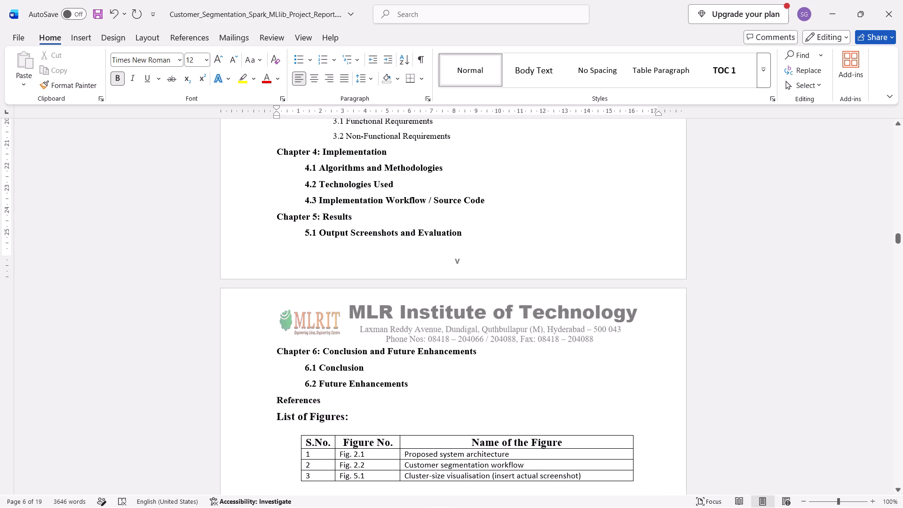
pyautogui.scroll(-3, 541, 336)
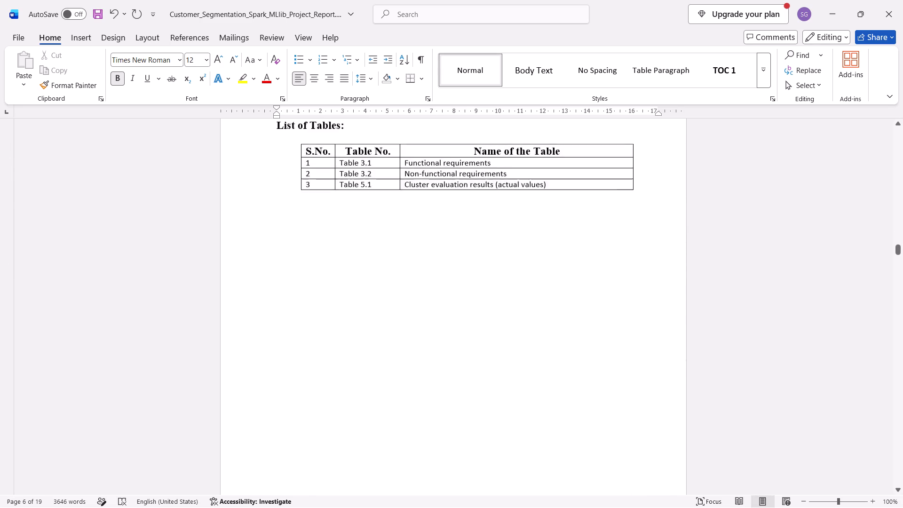
pyautogui.scroll(-4, 541, 336)
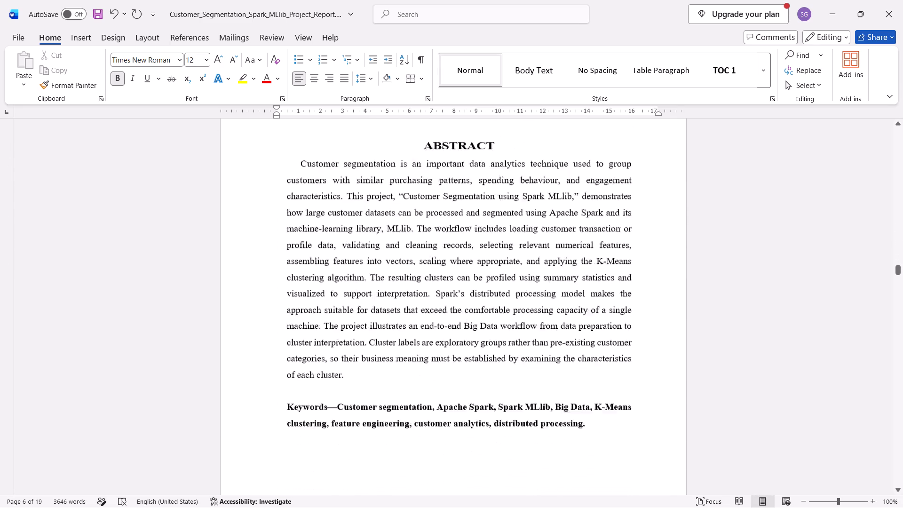
pyautogui.scroll(-4, 541, 336)
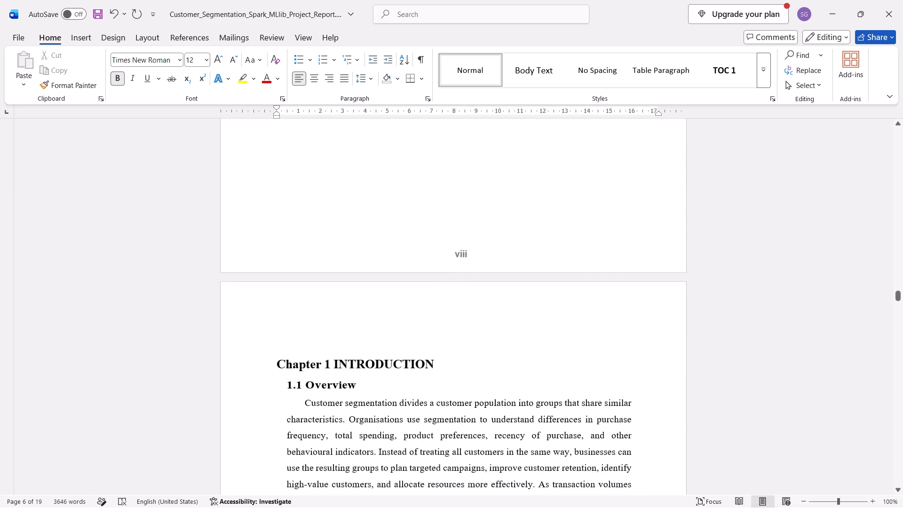
pyautogui.scroll(-4, 541, 336)
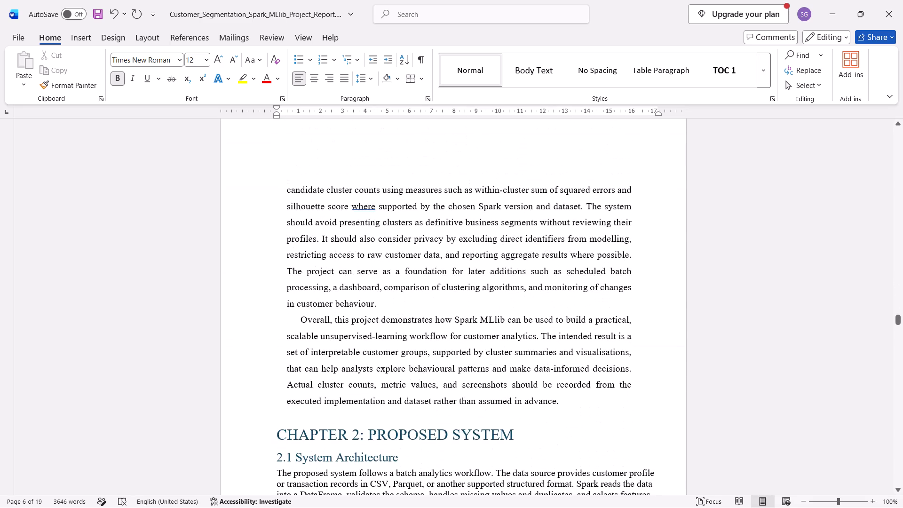
pyautogui.scroll(-15, 525, 303)
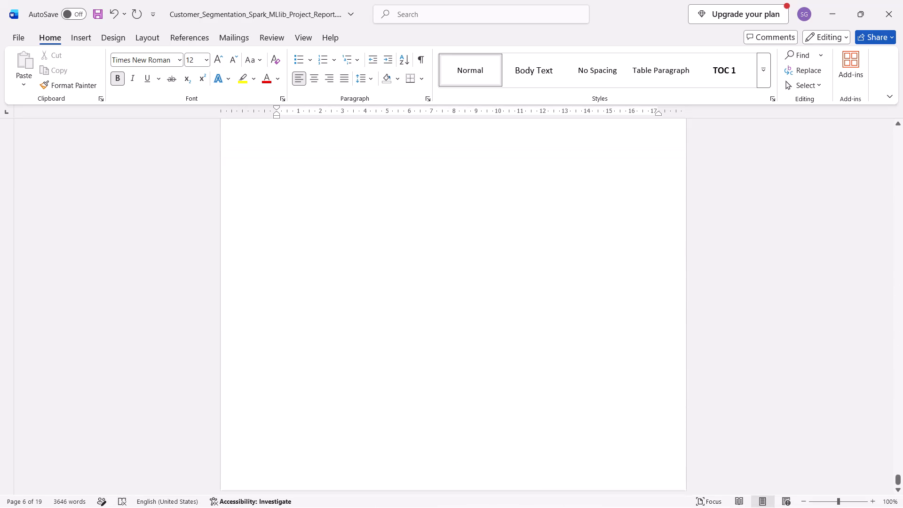
pyautogui.scroll(8, 525, 303)
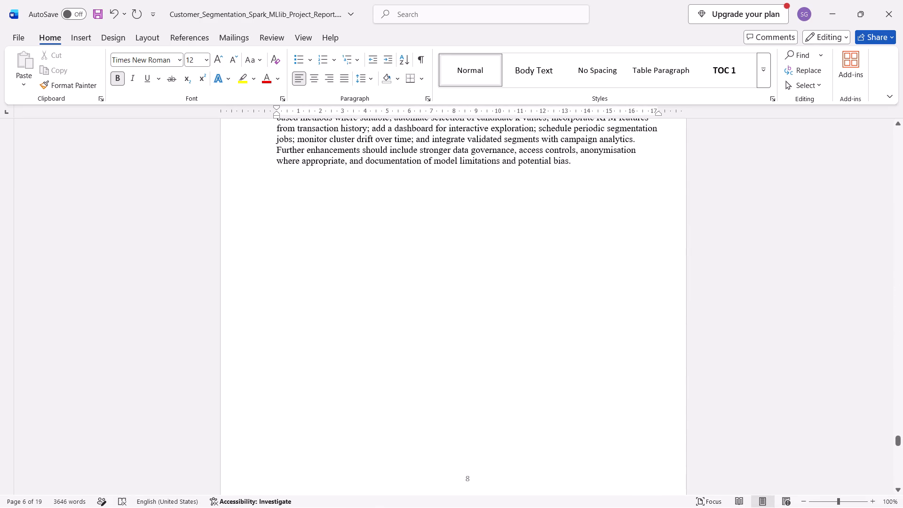
pyautogui.scroll(-17, 525, 303)
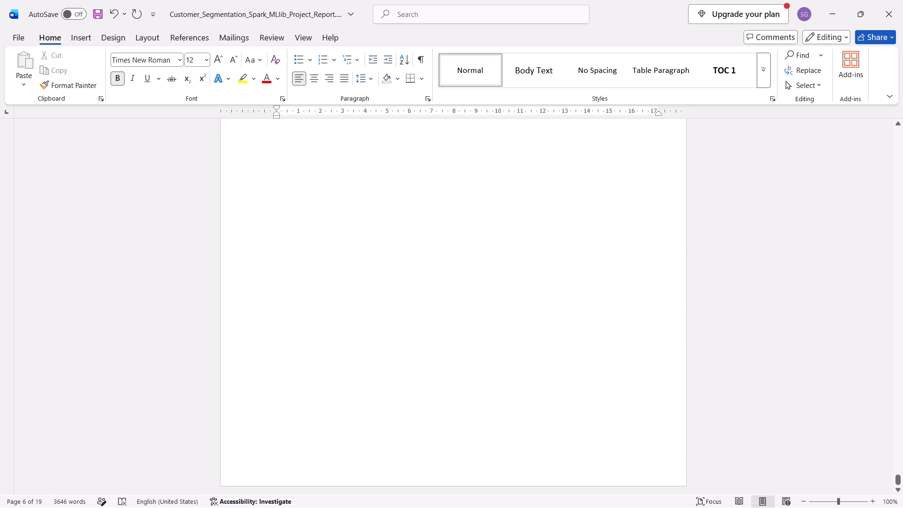
pyautogui.click(489, 297)
pyautogui.scroll(4, 489, 297)
pyautogui.scroll(1, 332, 97)
pyautogui.scroll(7, 346, 242)
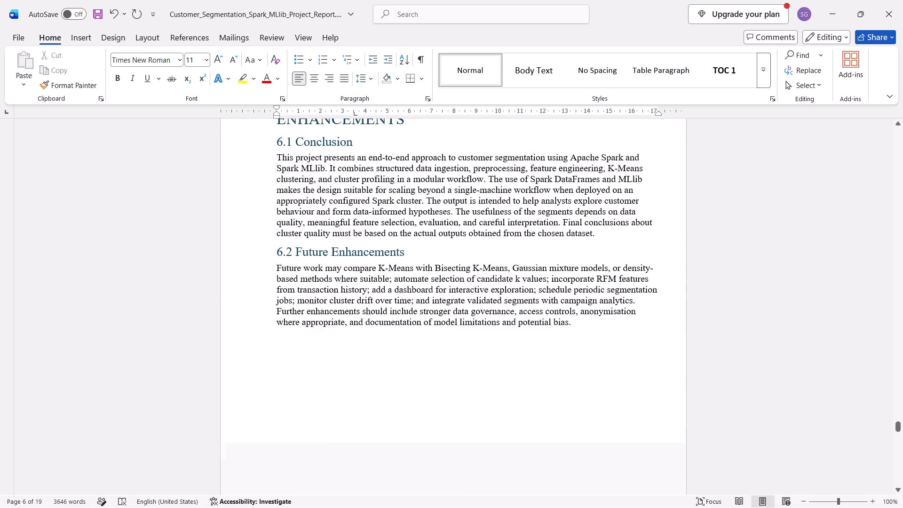
pyautogui.scroll(20, 346, 242)
pyautogui.scroll(1, 346, 242)
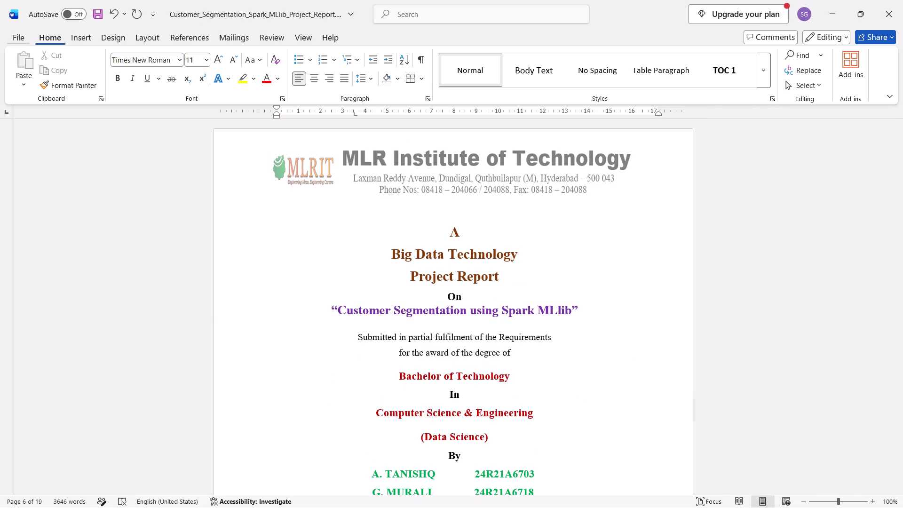
# Save a copy of the report as a Word document named BDT murali in the Downloads folder.
pyautogui.click(18, 42)
pyautogui.click(32, 215)
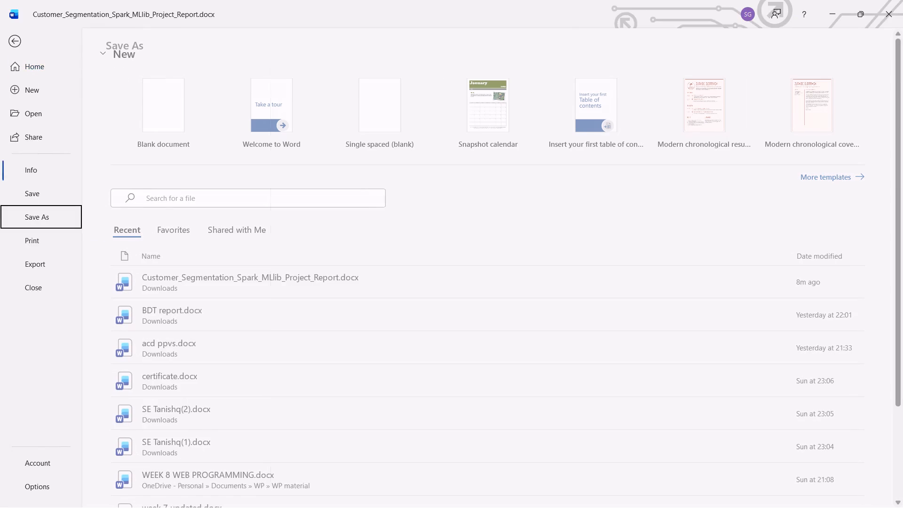
pyautogui.tripleClick(173, 325)
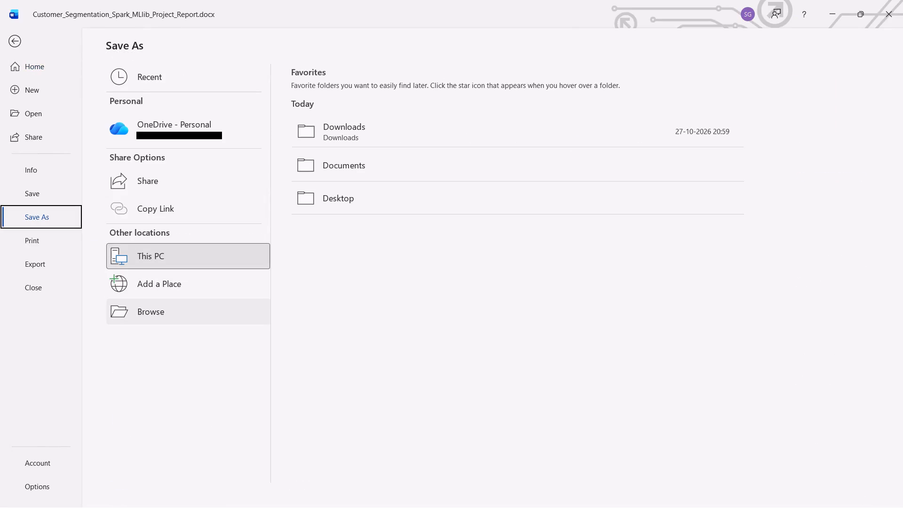
pyautogui.doubleClick(166, 320)
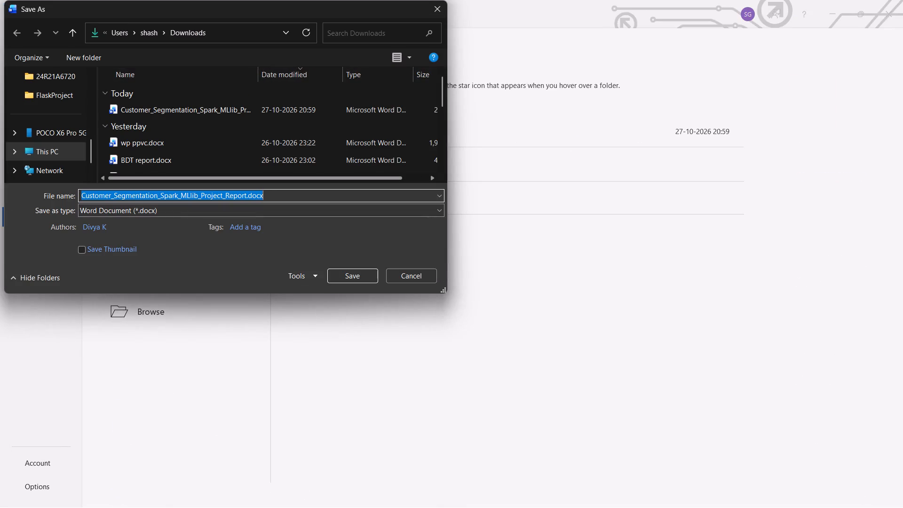
pyautogui.press('BackSpace')
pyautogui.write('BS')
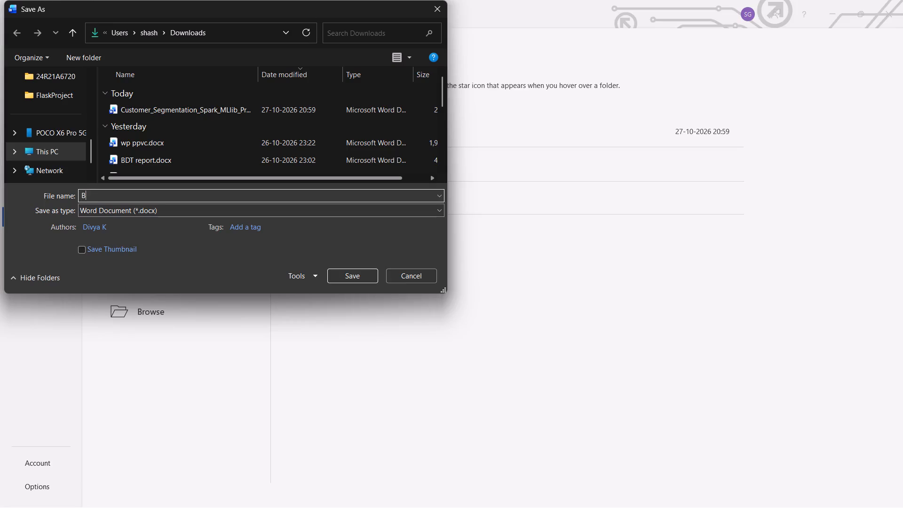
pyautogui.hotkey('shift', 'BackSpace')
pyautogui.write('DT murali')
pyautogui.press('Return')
# Check the cover page of the report, from its title to the department and date lines.
pyautogui.scroll(-1, 425, 185)
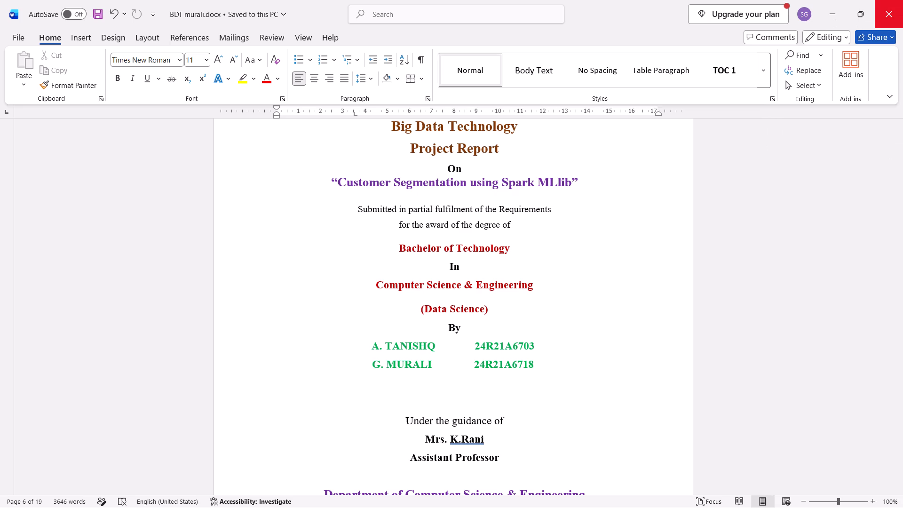
pyautogui.scroll(-1, 746, 310)
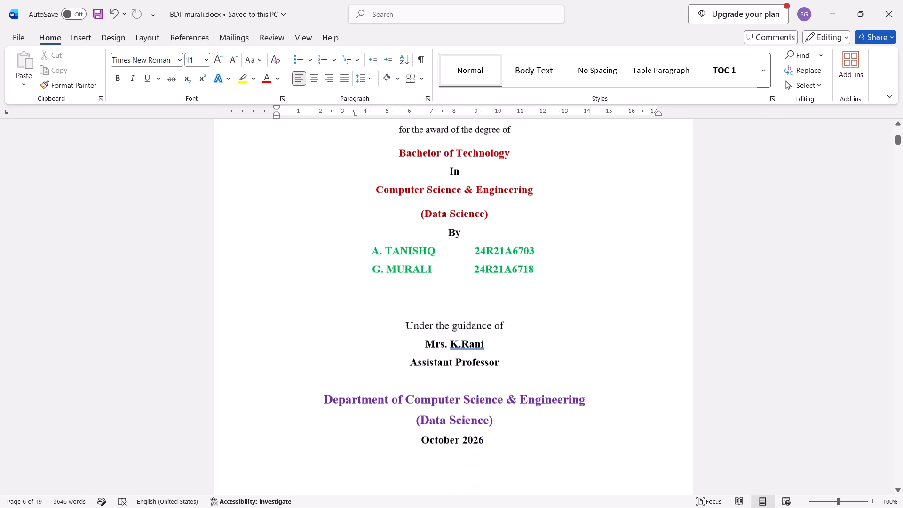
pyautogui.scroll(-1, 746, 310)
pyautogui.scroll(2, 746, 310)
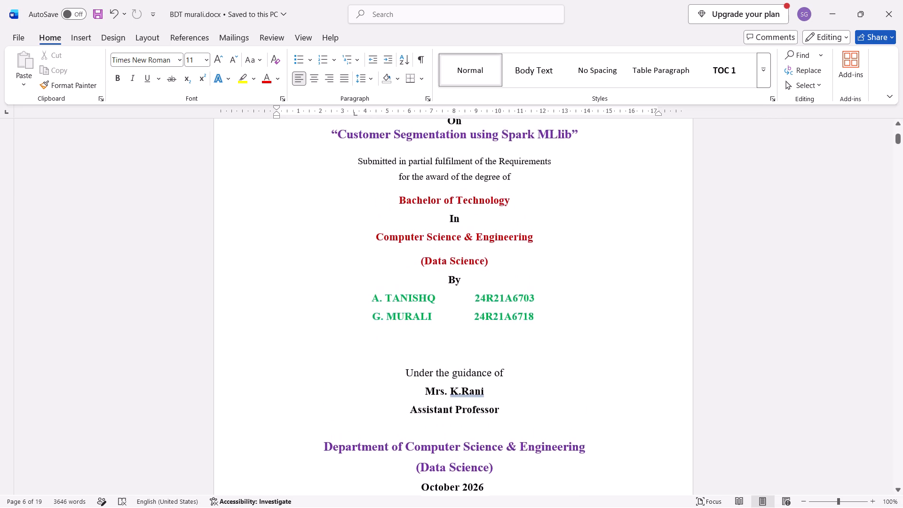
pyautogui.scroll(3, 746, 310)
pyautogui.scroll(-3, 746, 310)
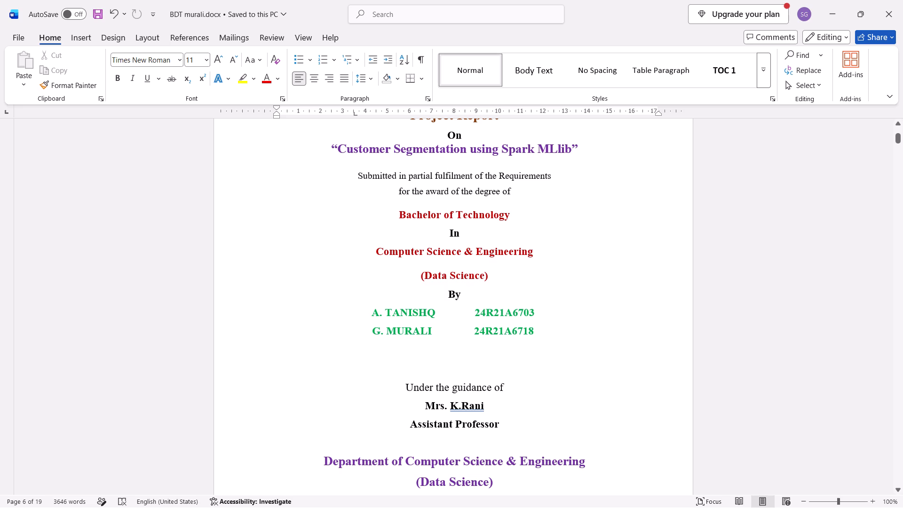
pyautogui.scroll(-1, 746, 310)
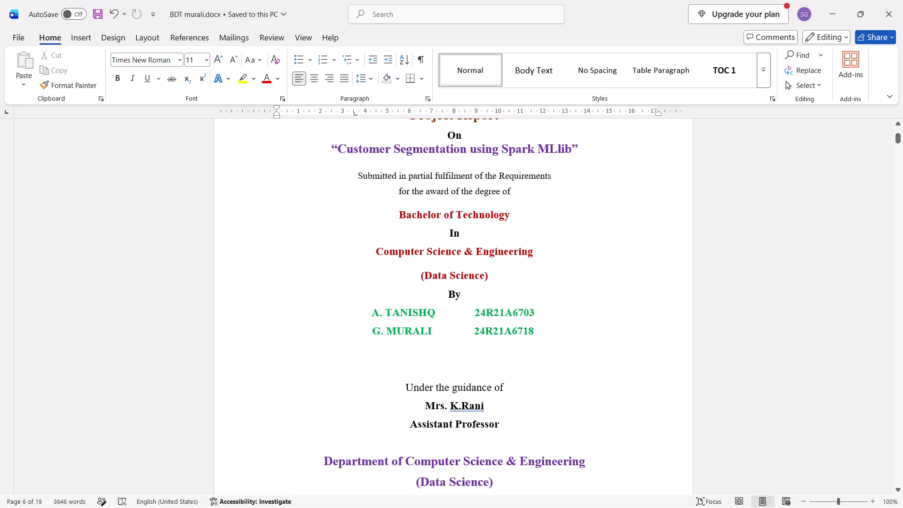
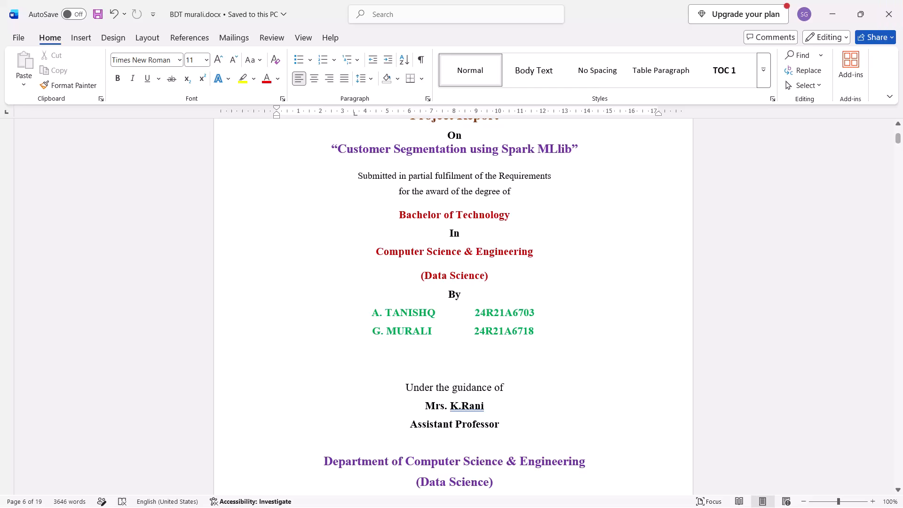
# Look through the report's front pages from the cover page past the Certificate to the Acknowledgement page.
pyautogui.scroll(-9, 823, 230)
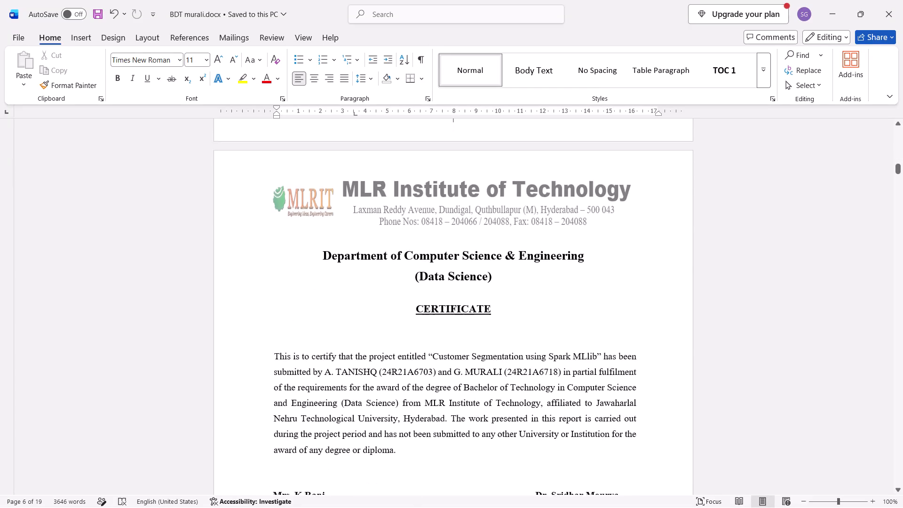
pyautogui.scroll(1, 823, 230)
pyautogui.scroll(-7, 823, 230)
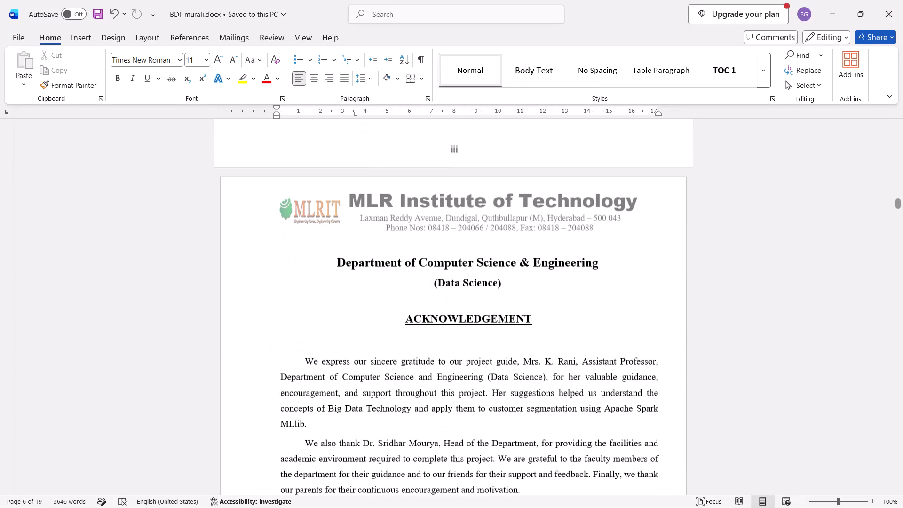
# Close the BDT murali report in Word and the browser window showing the shared OneDrive file.
pyautogui.click(902, 0)
pyautogui.click(902, 0)
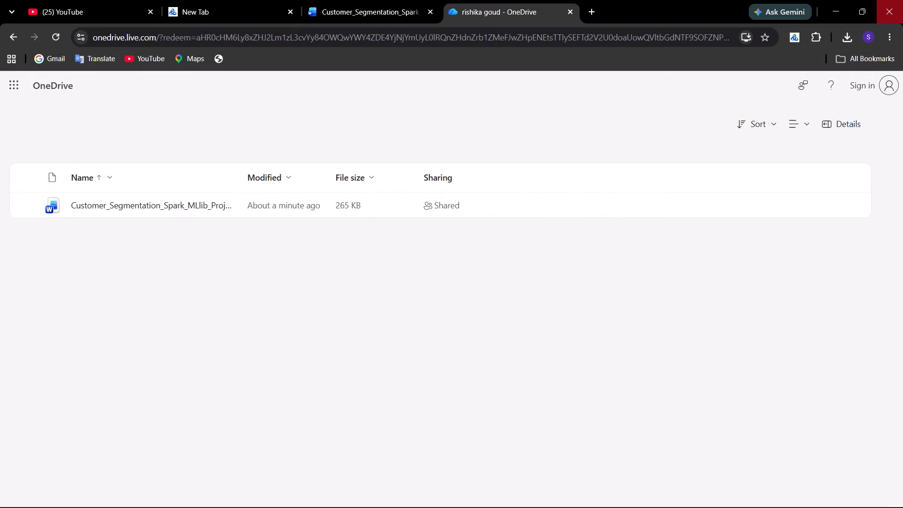
# Switch to File Explorer and open the Downloads folder, where the report copy was saved.
pyautogui.scroll(-1, 589, 356)
pyautogui.click(484, 183)
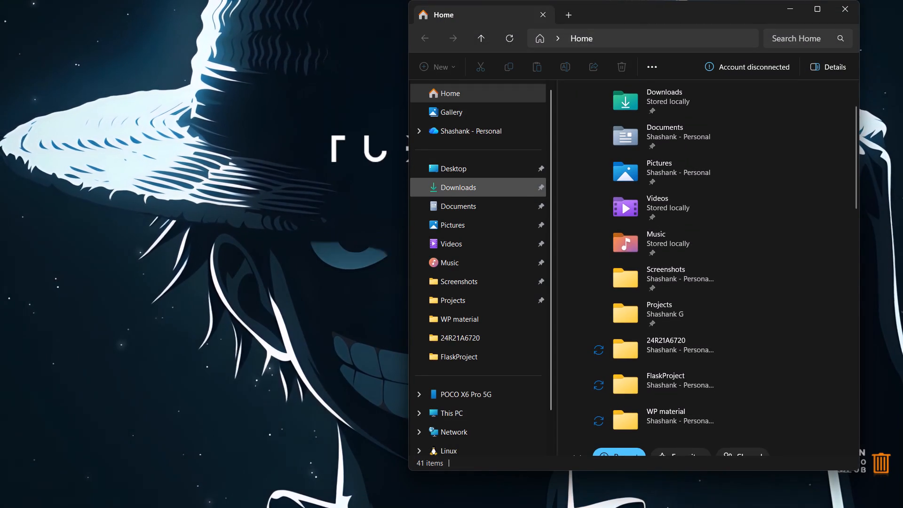
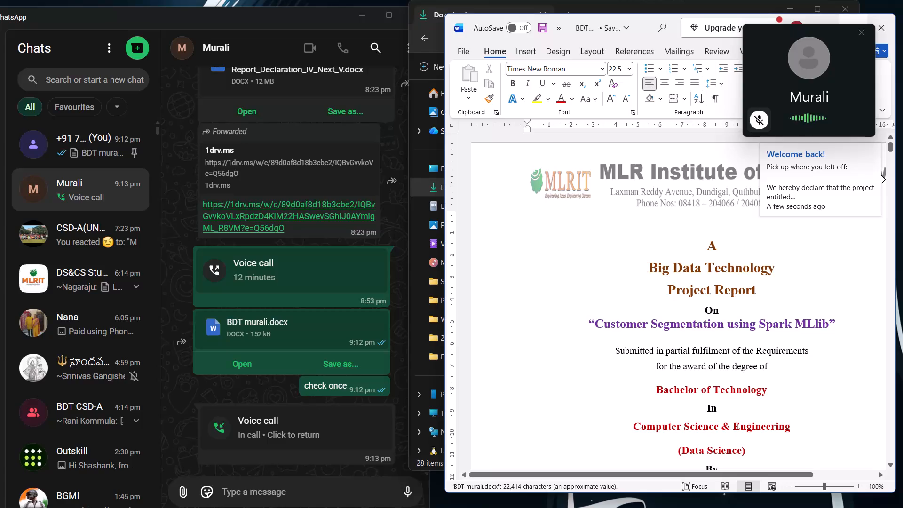
# Maximize the BDT murali document and review its front pages from the cover page through the Certificate and Declaration to the Acknowledgement.
pyautogui.click(853, 20)
pyautogui.scroll(-1, 611, 128)
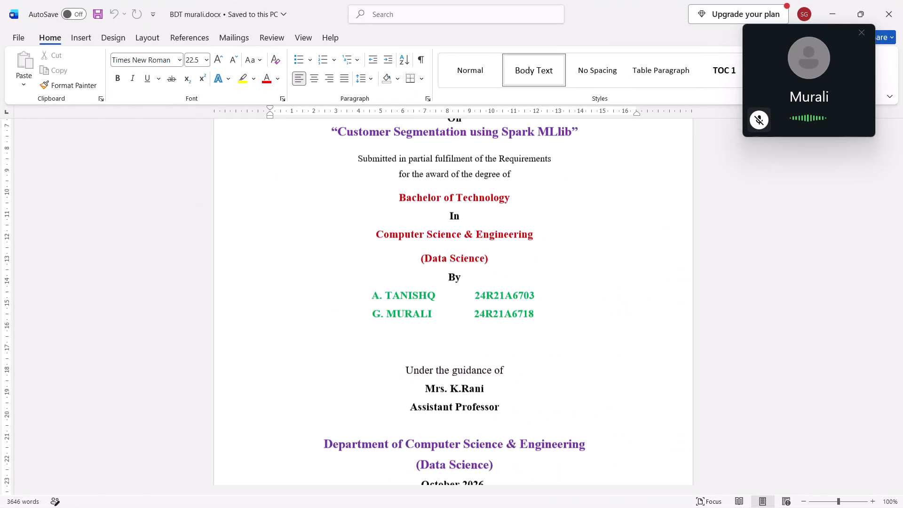
pyautogui.scroll(-1, 611, 128)
pyautogui.scroll(-2, 575, 186)
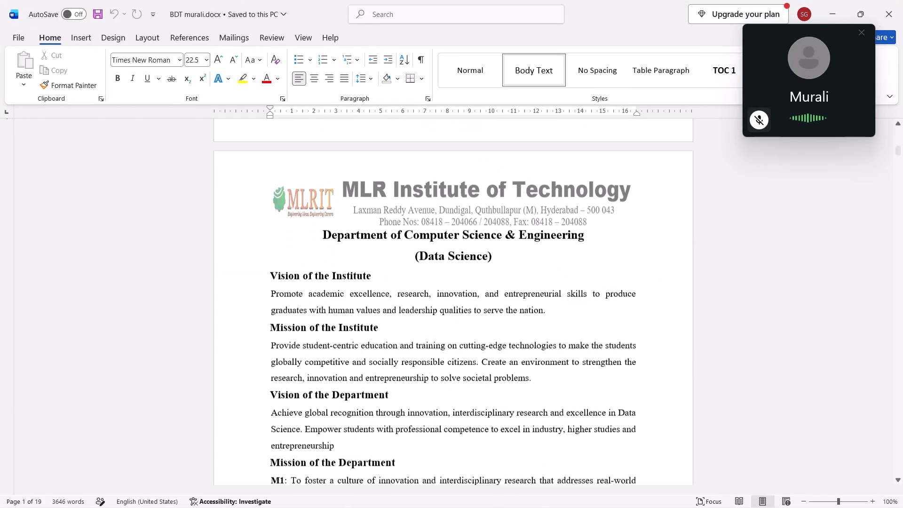
pyautogui.scroll(-4, 575, 186)
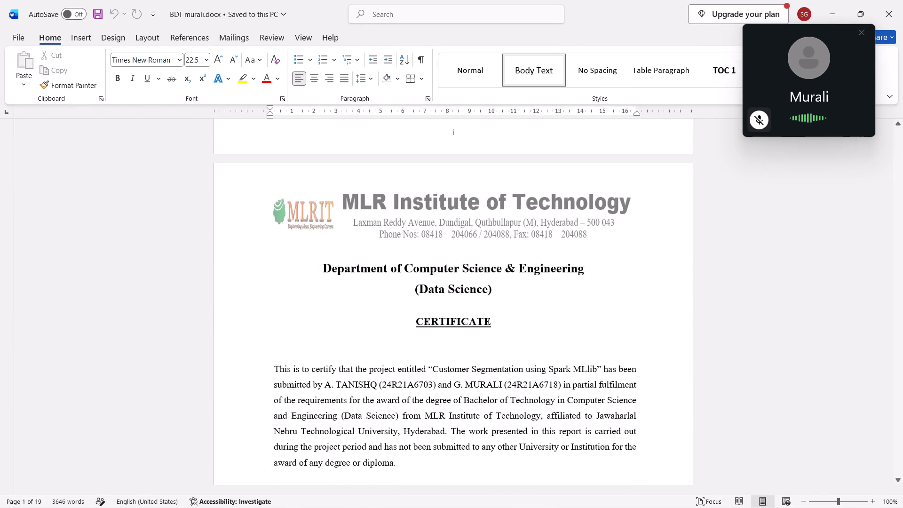
pyautogui.scroll(-4, 575, 186)
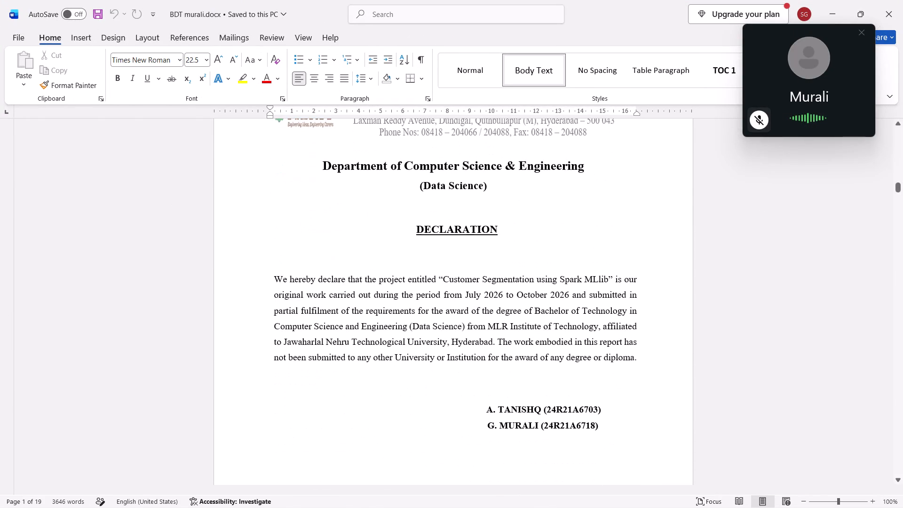
pyautogui.scroll(-3, 575, 186)
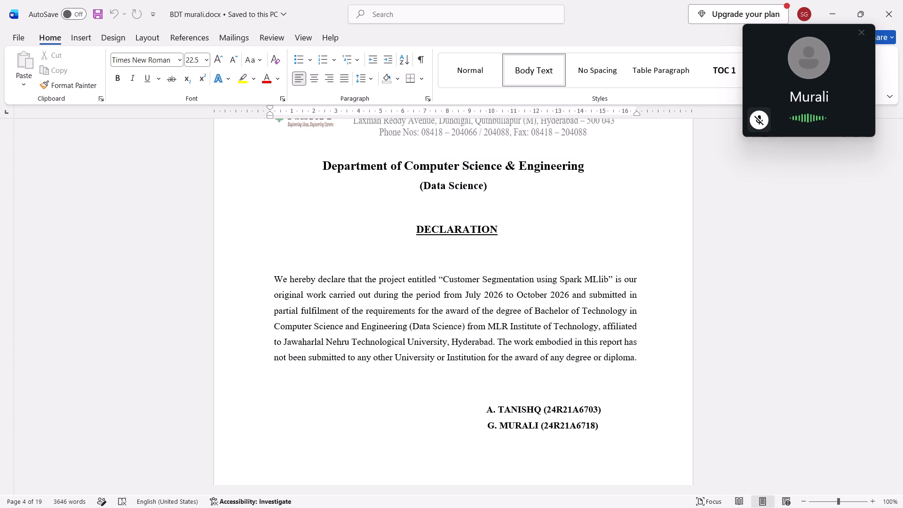
pyautogui.scroll(-2, 575, 186)
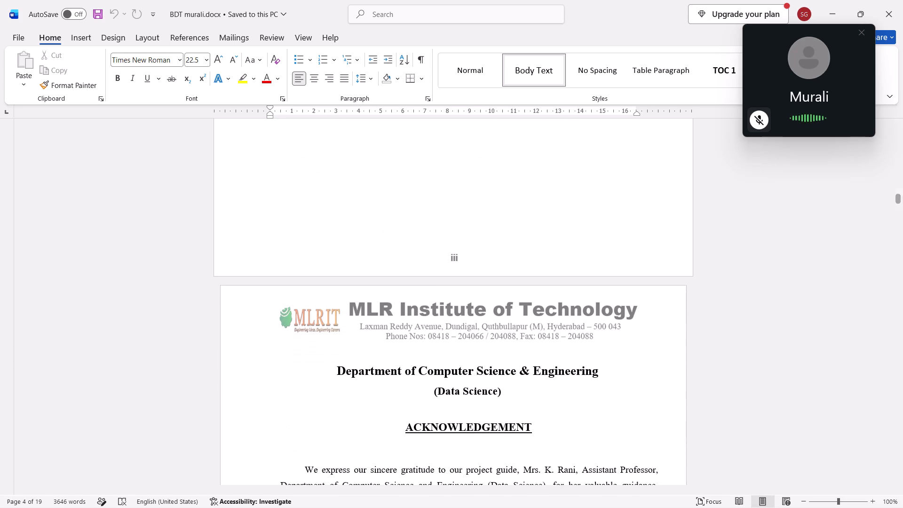
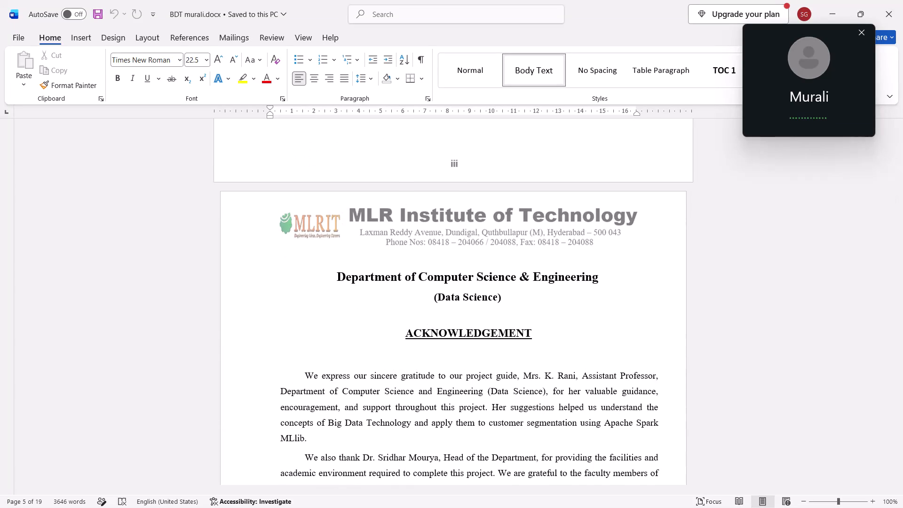
# Look through the front pages from the Acknowledgement past the Contents and list of tables, ending at the ABSTRACT heading.
pyautogui.scroll(-4, 511, 344)
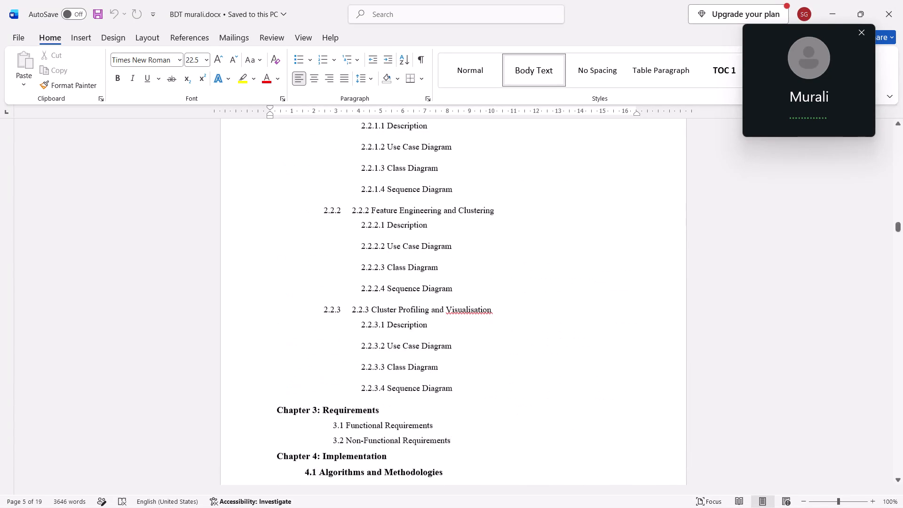
pyautogui.scroll(-5, 511, 344)
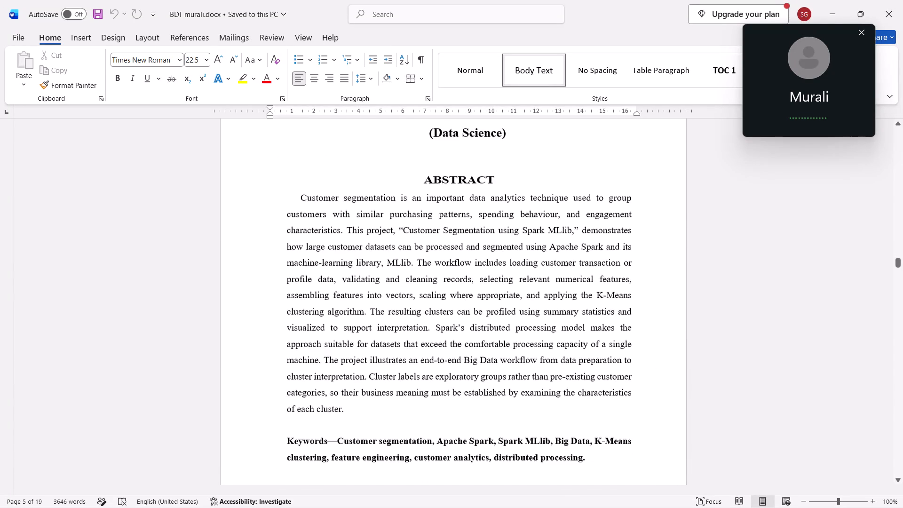
pyautogui.scroll(-4, 511, 344)
pyautogui.scroll(4, 511, 344)
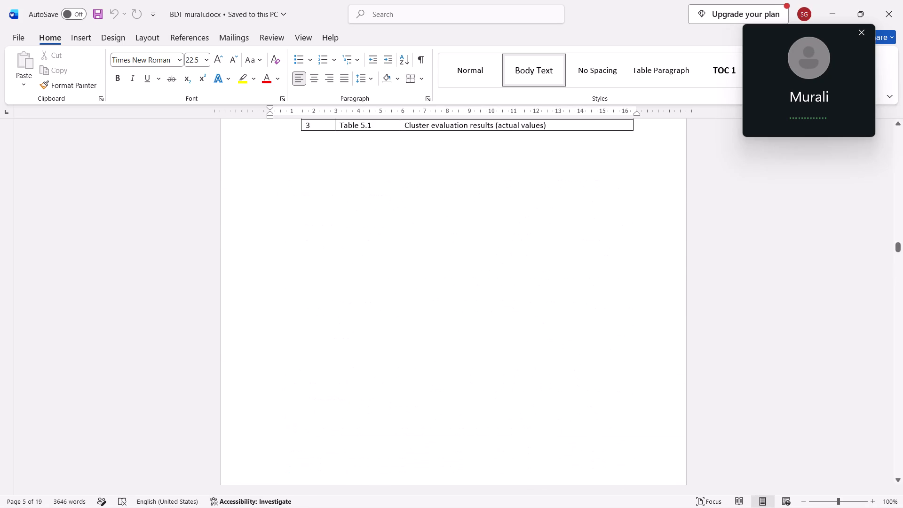
pyautogui.scroll(-3, 511, 344)
pyautogui.scroll(1, 511, 344)
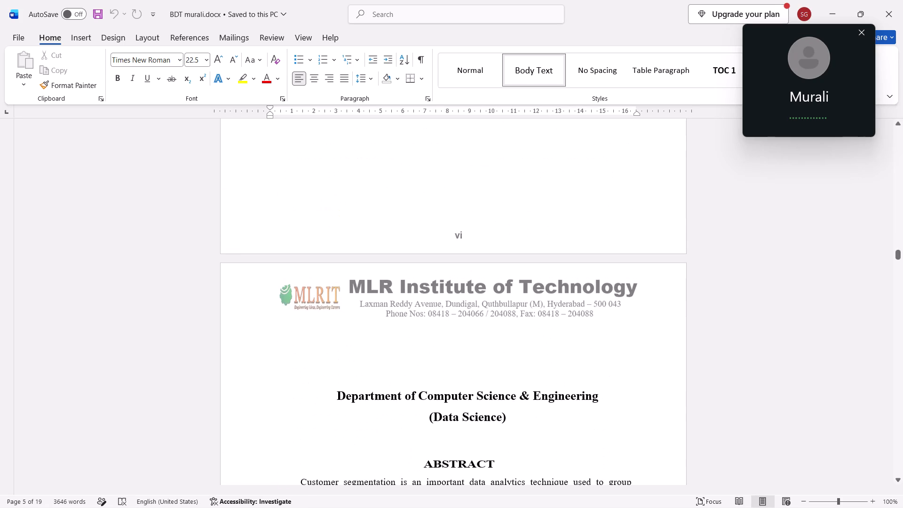
pyautogui.scroll(-1, 468, 421)
pyautogui.click(450, 352)
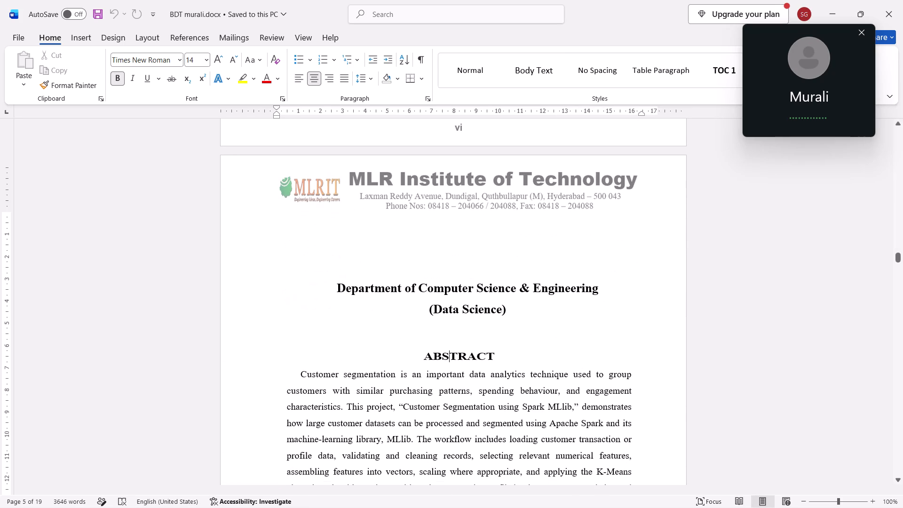
# Remove one empty line between the (Data Science) line and the ABSTRACT heading, keeping the closing parenthesis.
pyautogui.click(436, 329)
pyautogui.press('BackSpace')
pyautogui.press('BackSpace')
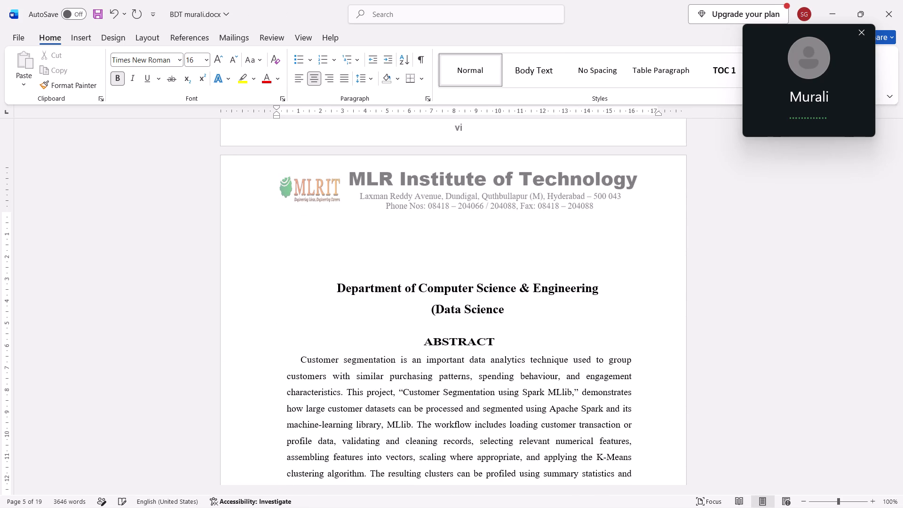
pyautogui.hotkey('ctrl', 'z')
pyautogui.press('Down')
pyautogui.press('space')
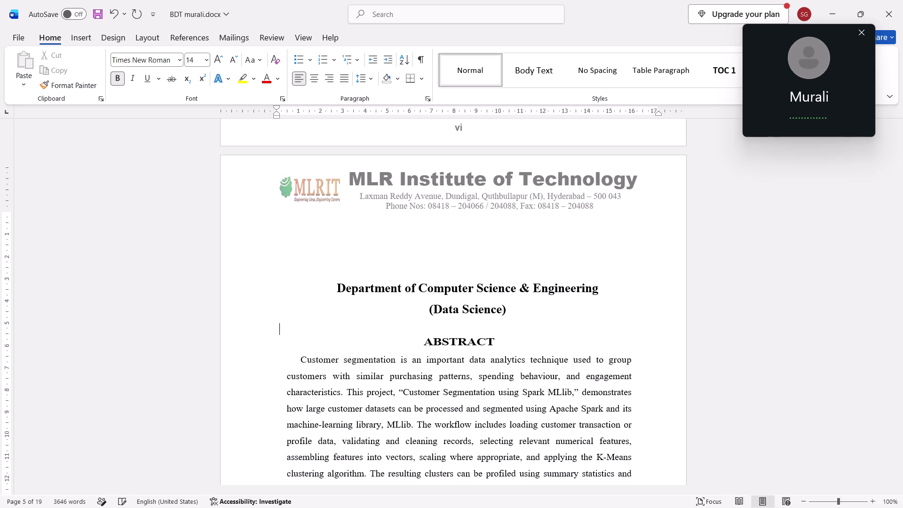
pyautogui.press('Down')
pyautogui.hotkey('ctrl', 'z')
pyautogui.press('Down')
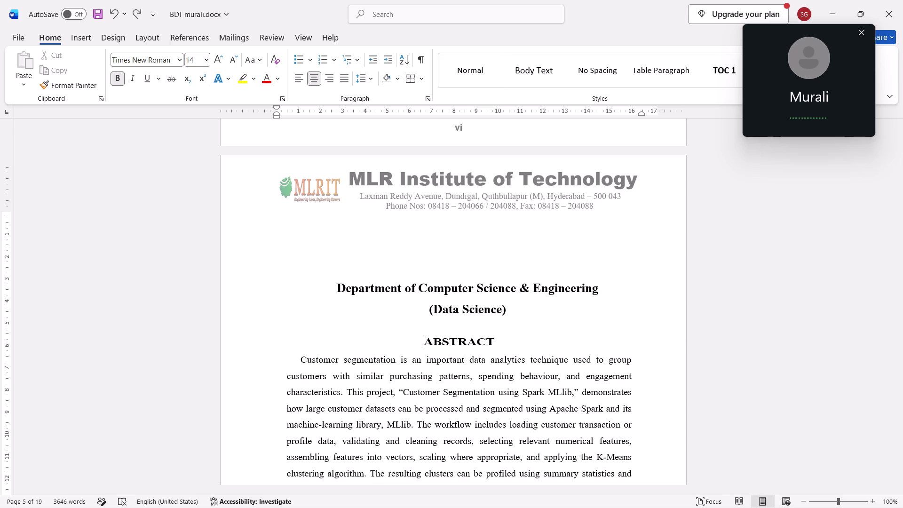
# Insert five spaces before the ABSTRACT heading to align it beneath the (Data Science) line.
pyautogui.press('space')
pyautogui.press('space')
pyautogui.press('space')
pyautogui.press('space')
pyautogui.press('space')
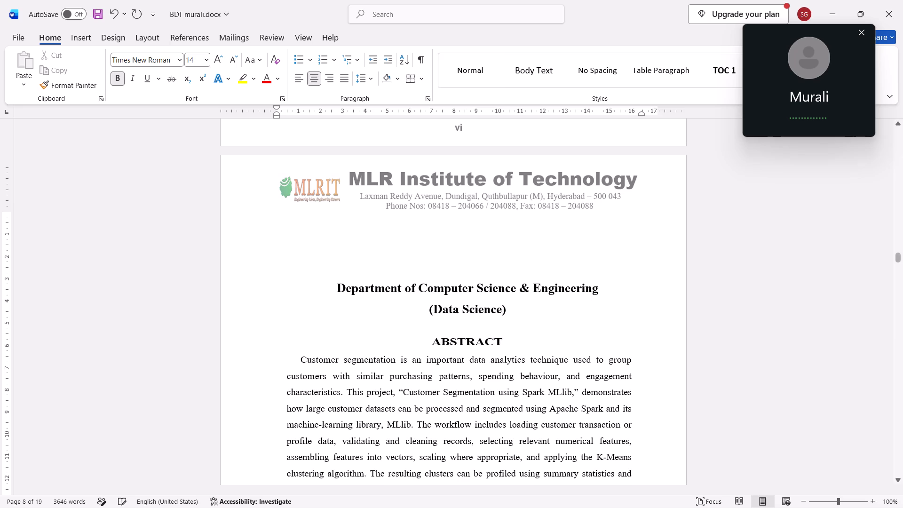
# Copy the formatting of the (Data Science) line onto the ABSTRACT heading with Format Painter.
pyautogui.scroll(-1, 519, 377)
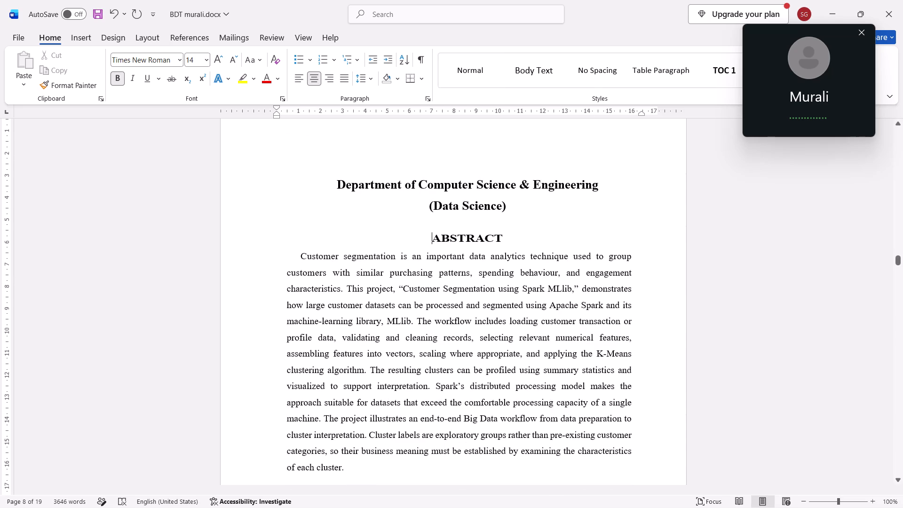
pyautogui.moveTo(511, 210); pyautogui.dragTo(416, 206)
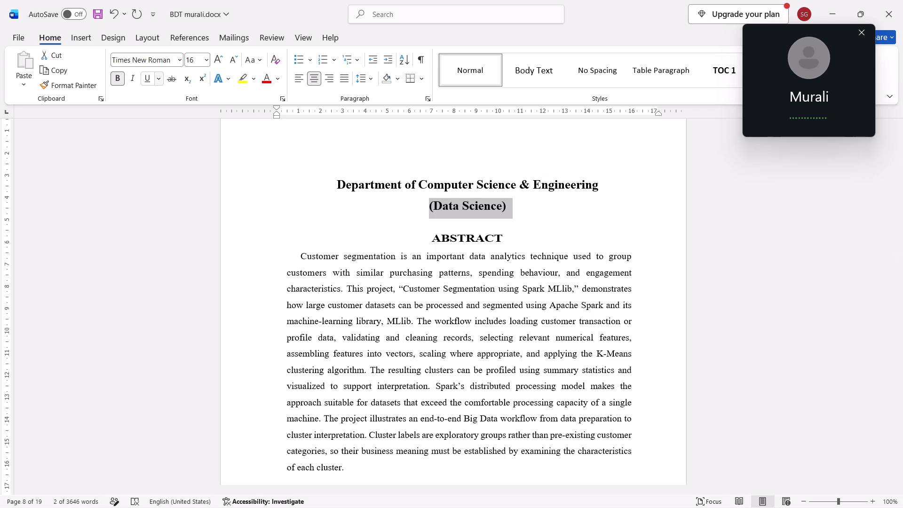
pyautogui.click(84, 86)
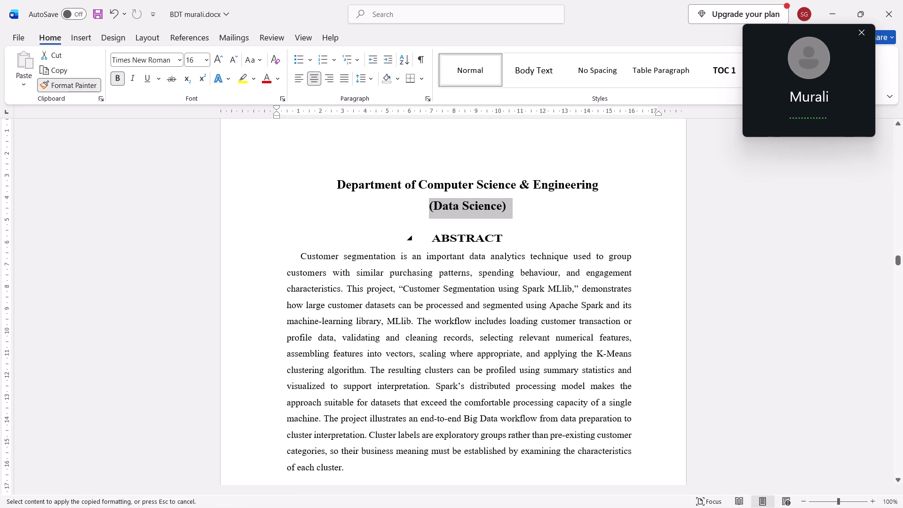
pyautogui.moveTo(512, 237); pyautogui.dragTo(429, 238)
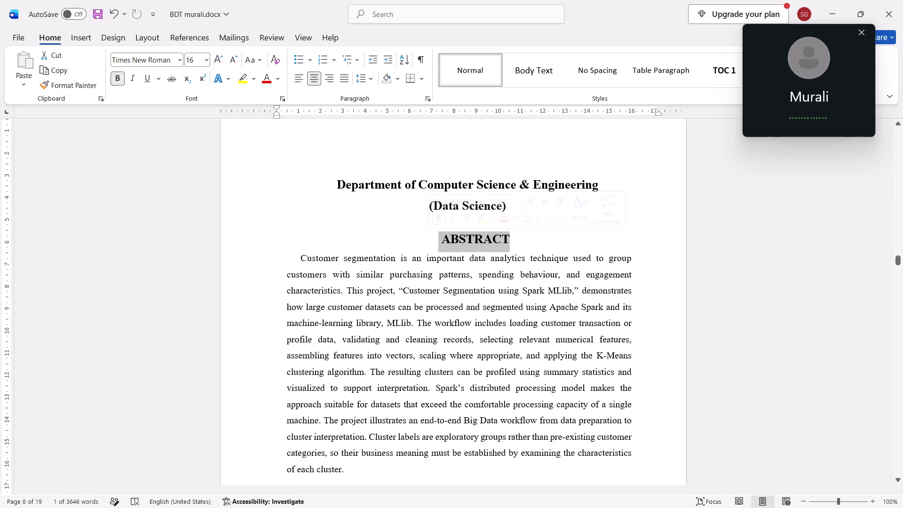
pyautogui.click(673, 258)
pyautogui.click(641, 247)
pyautogui.hotkey('ctrl', 'Left')
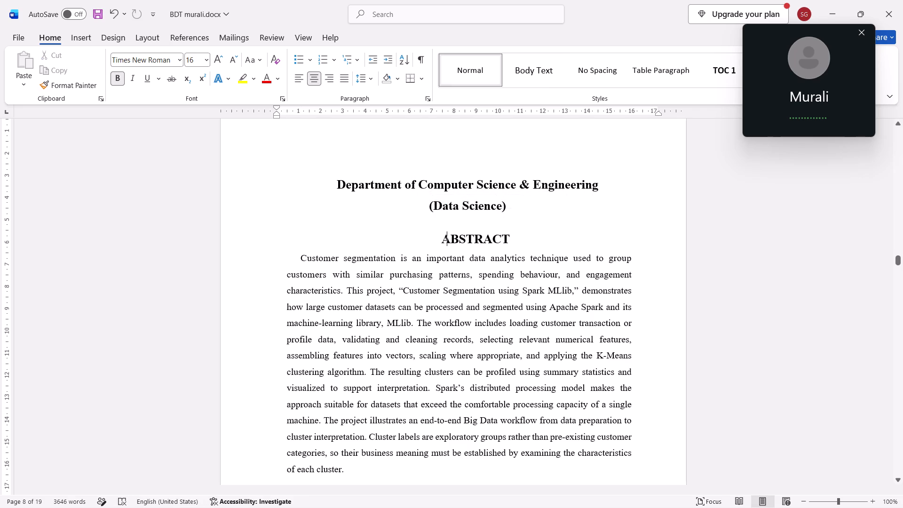
# Remove the five spaces before the ABSTRACT heading and centre the heading on its line.
pyautogui.press('BackSpace')
pyautogui.press('BackSpace')
pyautogui.press('BackSpace')
pyautogui.press('BackSpace')
pyautogui.press('BackSpace')
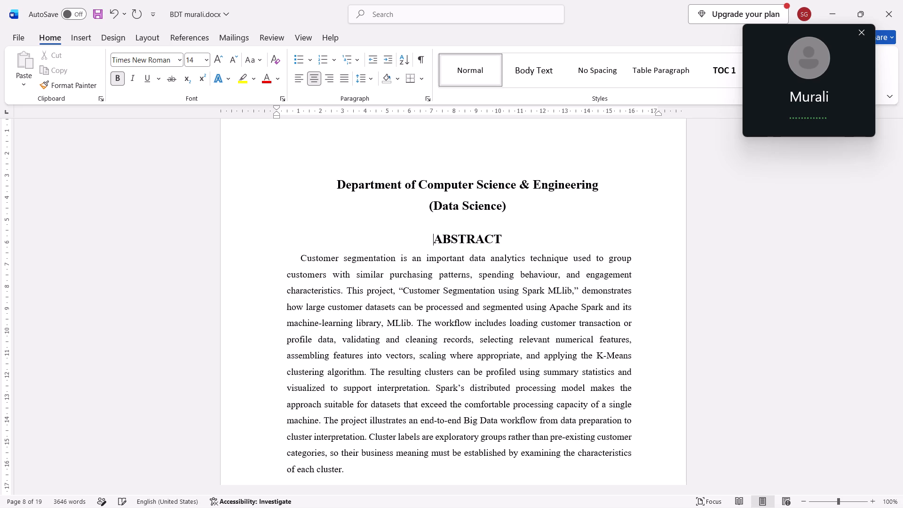
pyautogui.press('BackSpace')
pyautogui.press('Tab')
pyautogui.press('BackSpace')
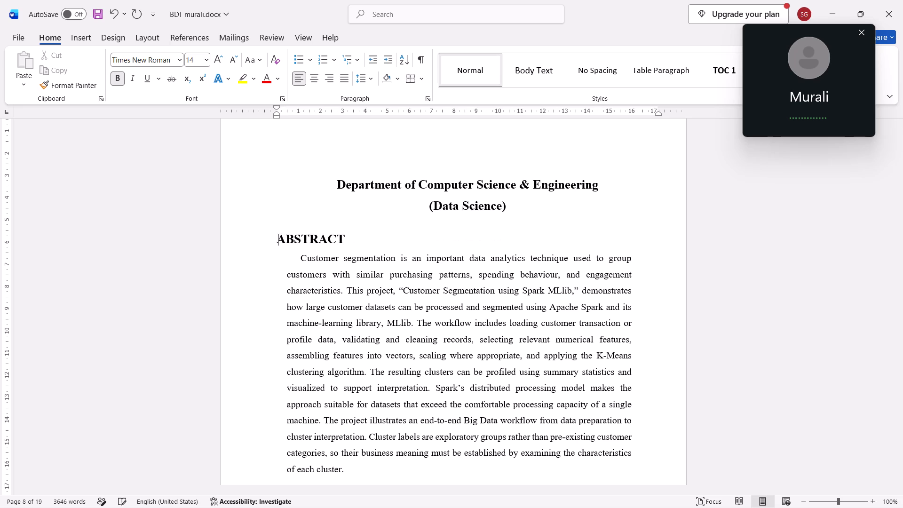
pyautogui.click(313, 79)
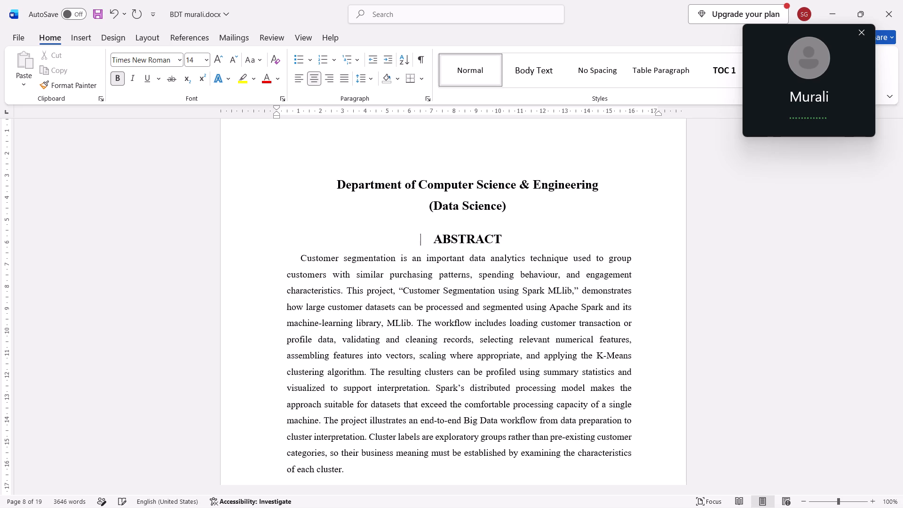
# Save the corrected BDT murali report and close it after a brief check of the pages through Chapter 1.
pyautogui.scroll(-1, 624, 270)
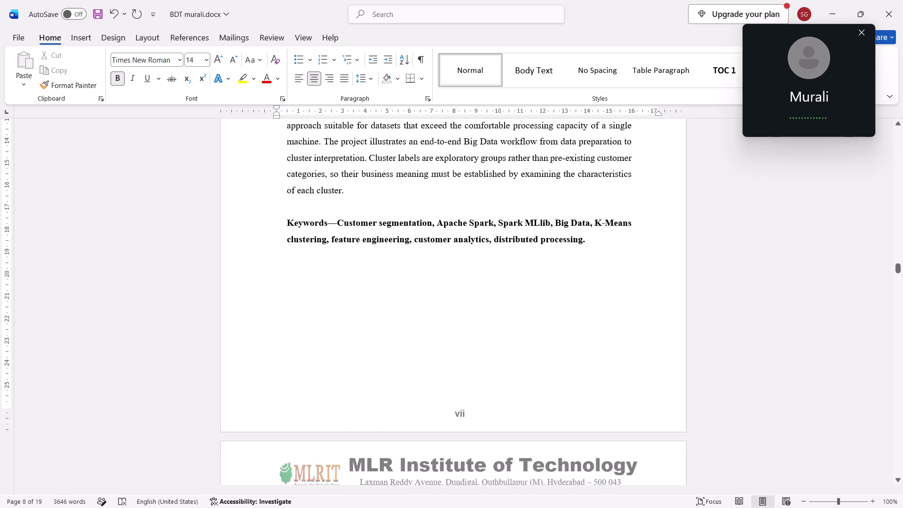
pyautogui.hotkey('ctrl', 's')
pyautogui.scroll(-5, 610, 407)
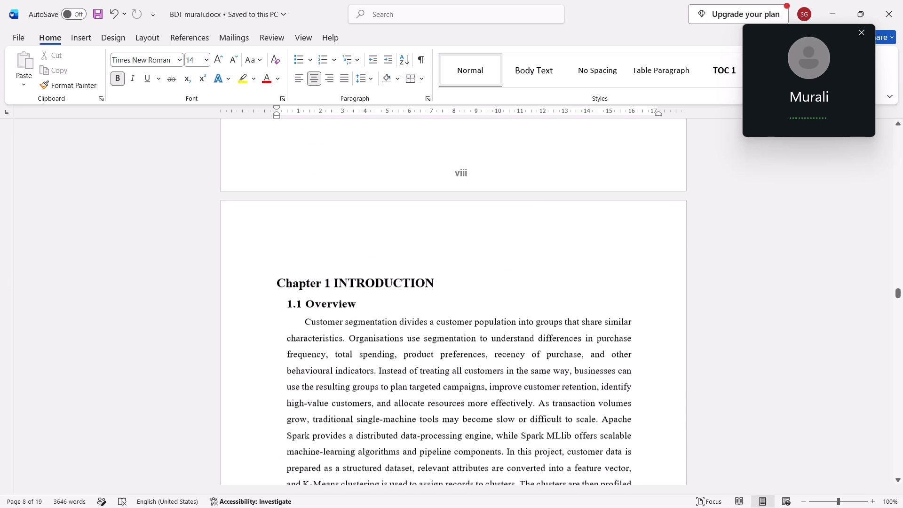
pyautogui.scroll(-5, 610, 407)
pyautogui.scroll(1, 610, 407)
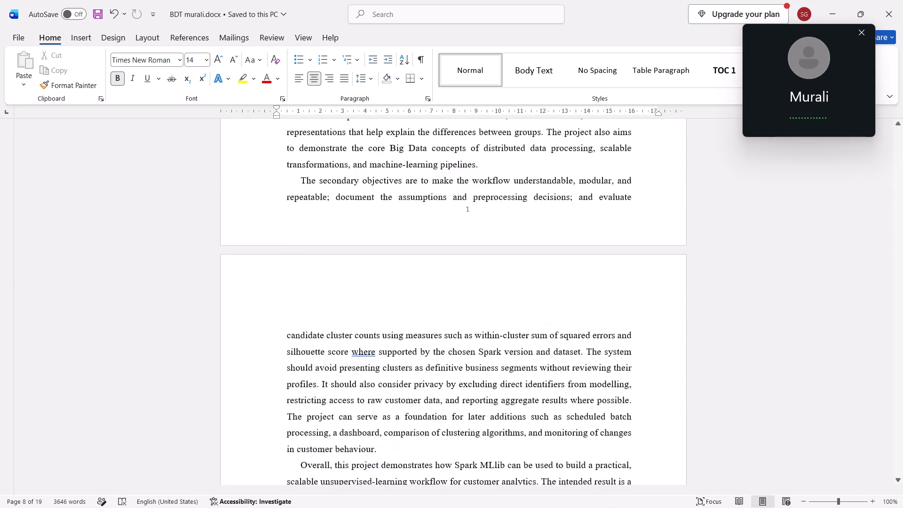
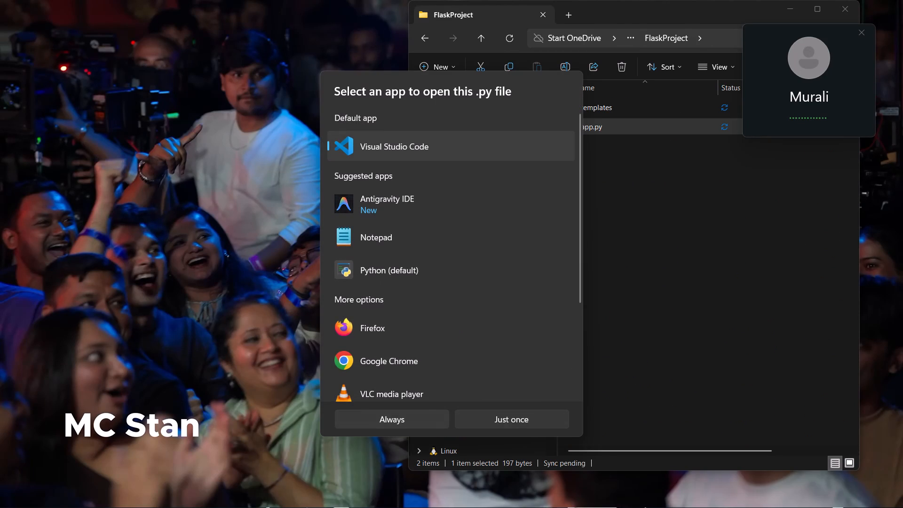
pyautogui.click(752, 298)
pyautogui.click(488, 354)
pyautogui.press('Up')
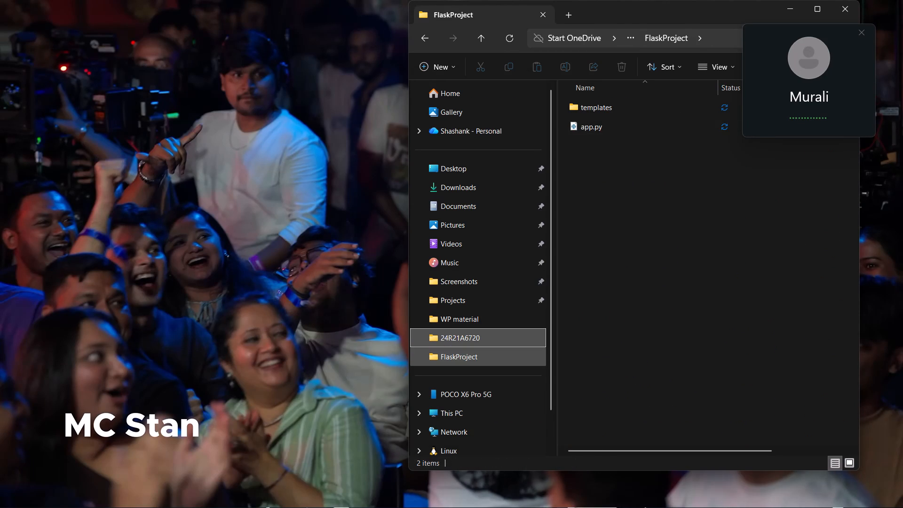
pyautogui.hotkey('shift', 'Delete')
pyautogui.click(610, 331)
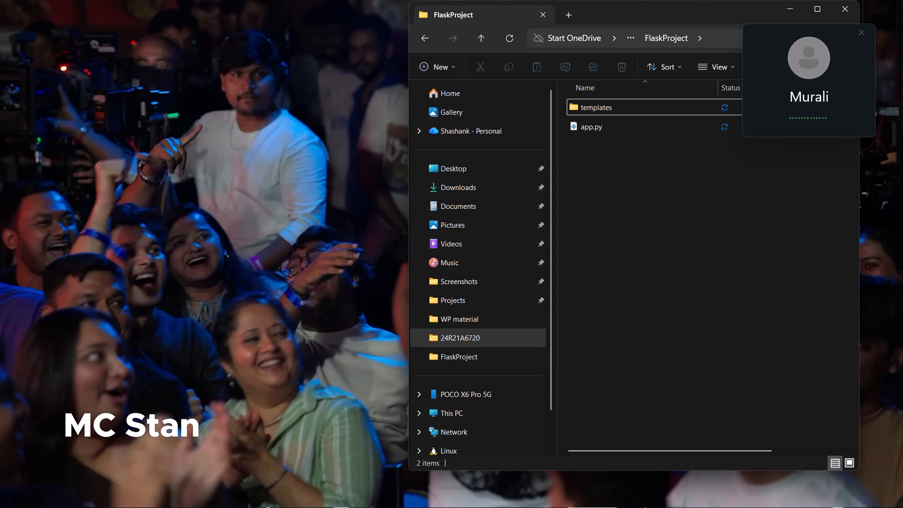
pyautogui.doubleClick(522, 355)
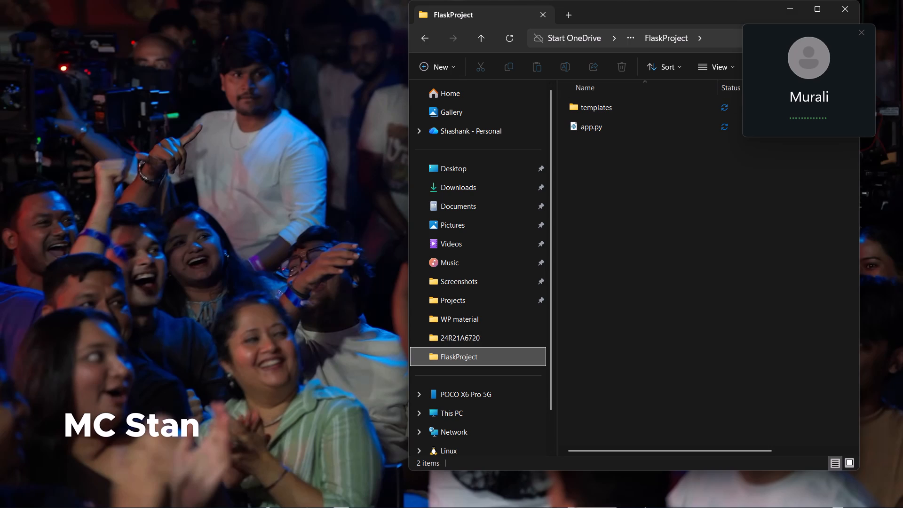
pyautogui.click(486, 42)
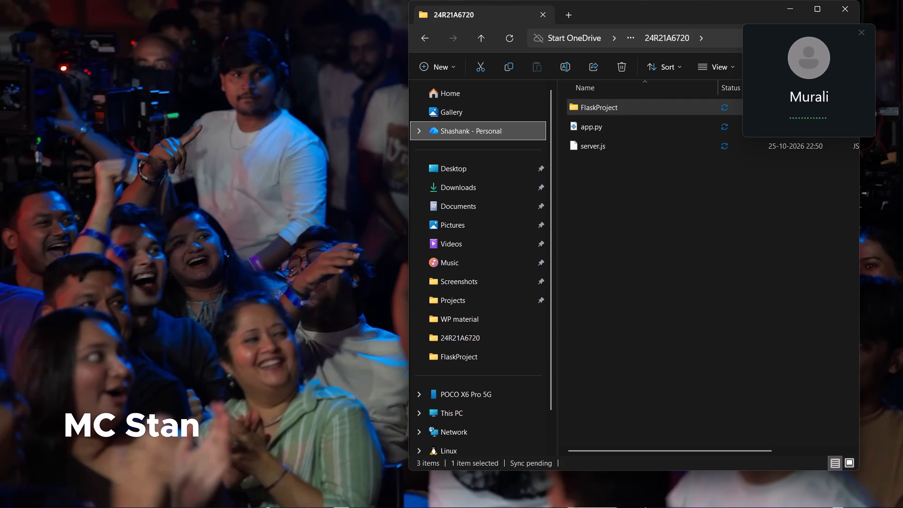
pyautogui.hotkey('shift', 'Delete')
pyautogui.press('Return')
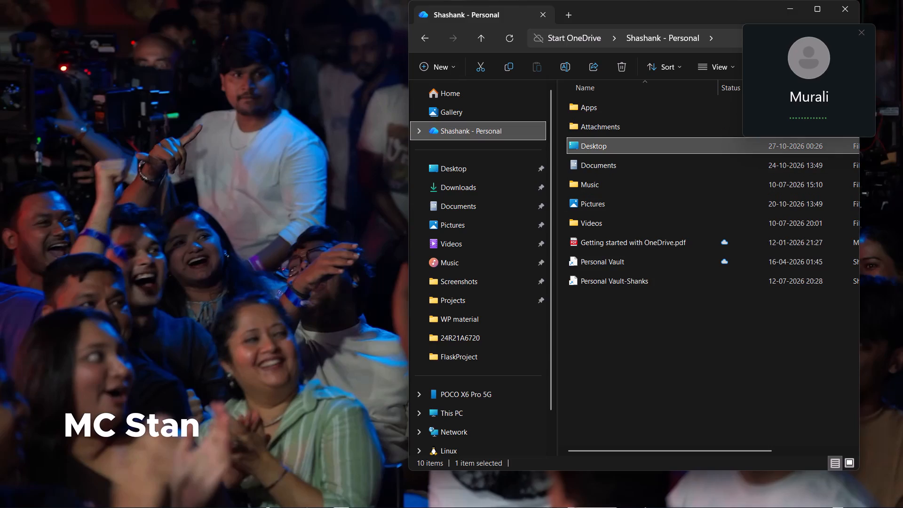
# In File Explorer, permanently delete the FlaskProject folder, app.py and server.js from the Desktop project folder that contains them, and close the window.
pyautogui.hotkey('alt', 'Right')
pyautogui.hotkey('alt', 'Right')
pyautogui.click(488, 357)
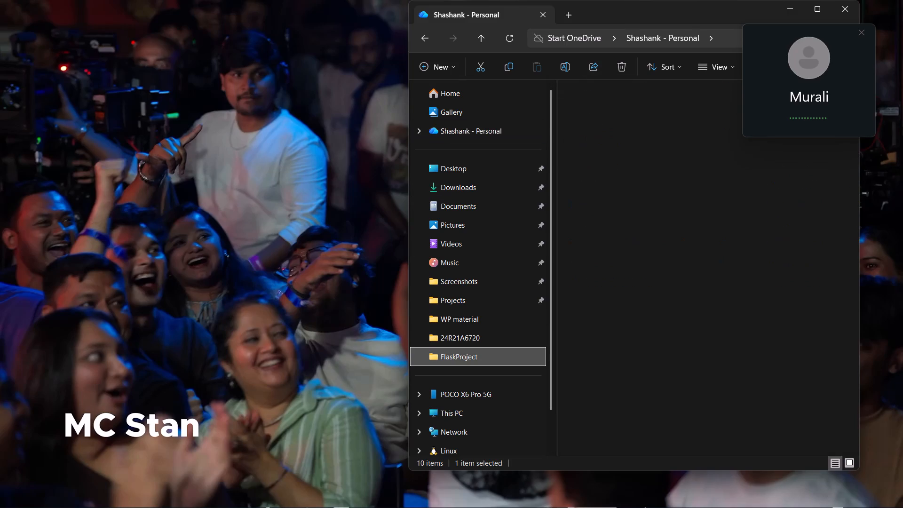
pyautogui.click(485, 38)
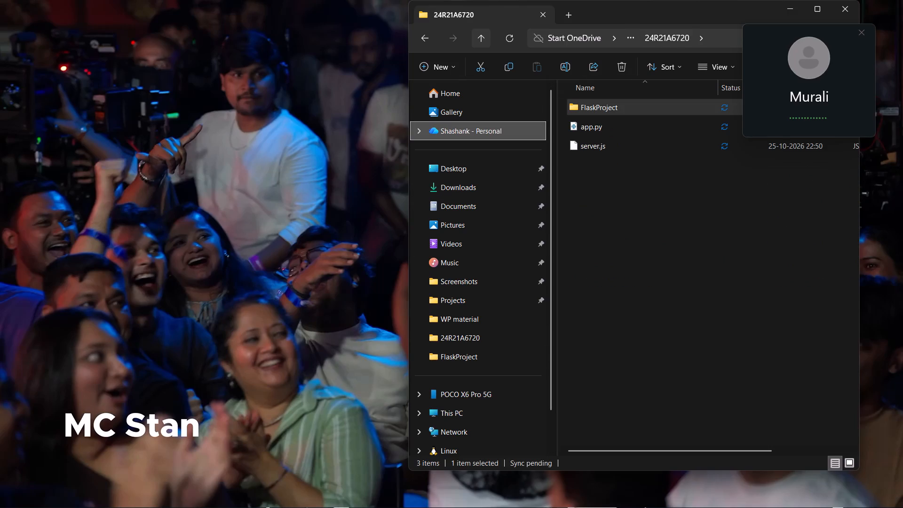
pyautogui.click(484, 38)
pyautogui.doubleClick(613, 106)
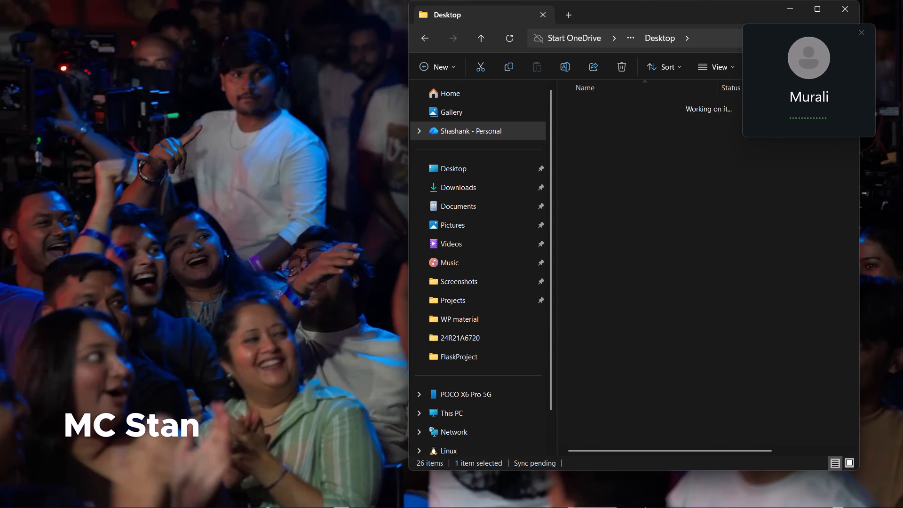
pyautogui.moveTo(631, 241); pyautogui.dragTo(586, 26)
pyautogui.hotkey('shift', 'Delete')
pyautogui.press('Return')
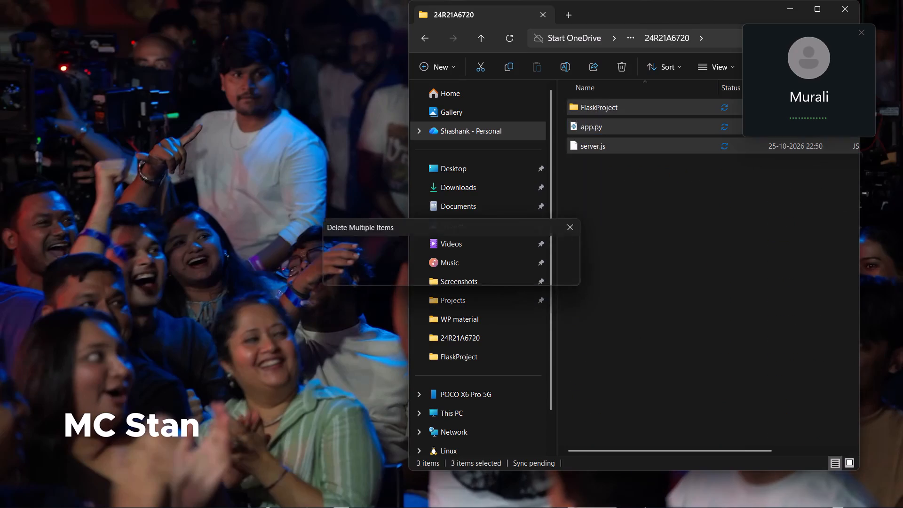
pyautogui.click(852, 14)
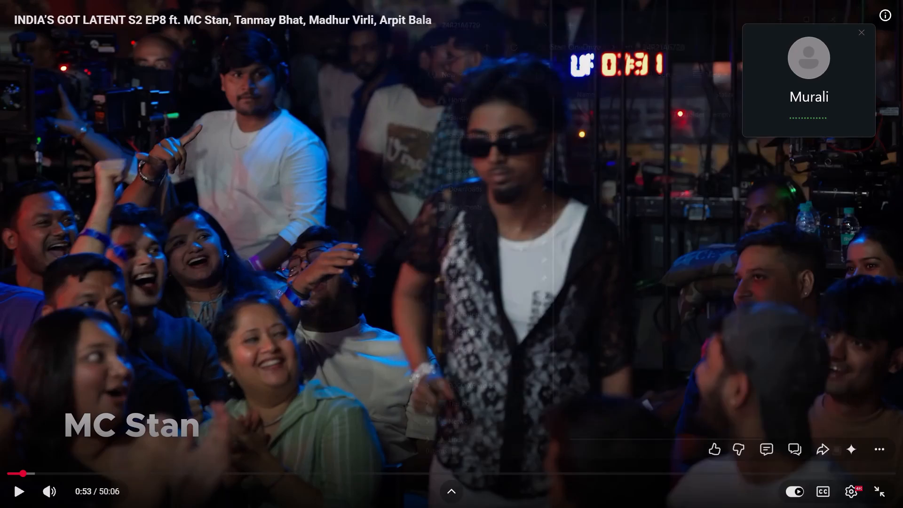